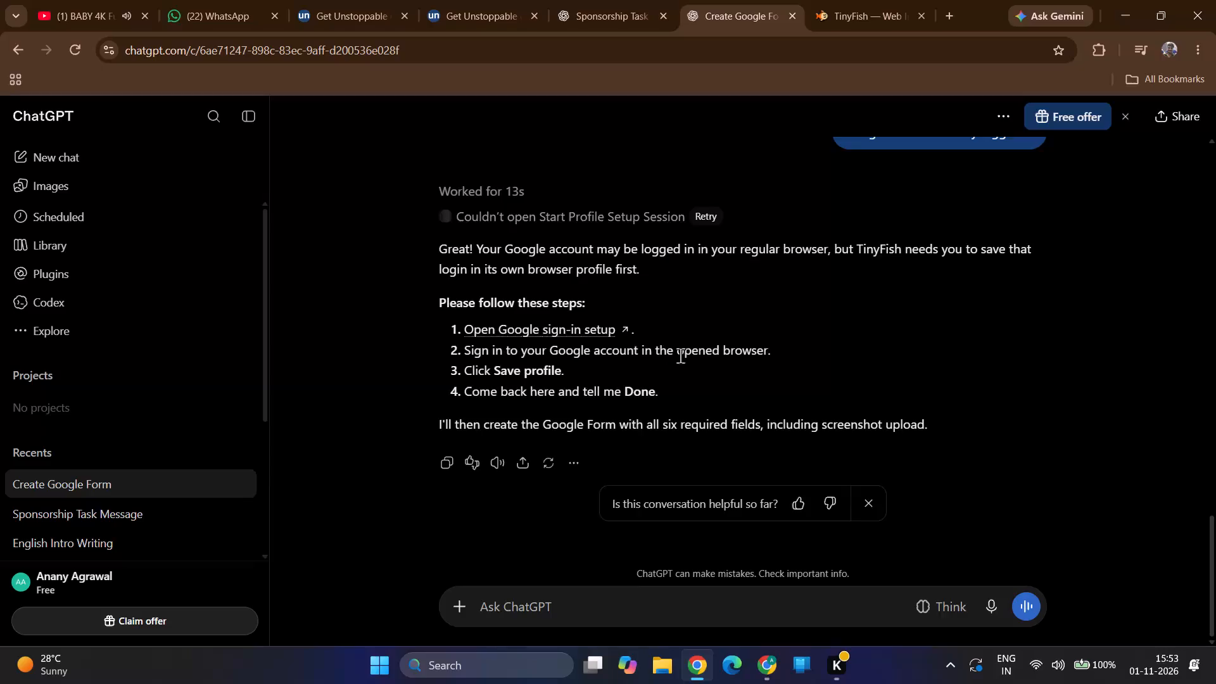
Open a new browser tab and close the TinyFish browser context profiles page.
{"action": "scroll", "coordinate": [684, 364], "scroll_direction": "up", "scroll_amount": 12}
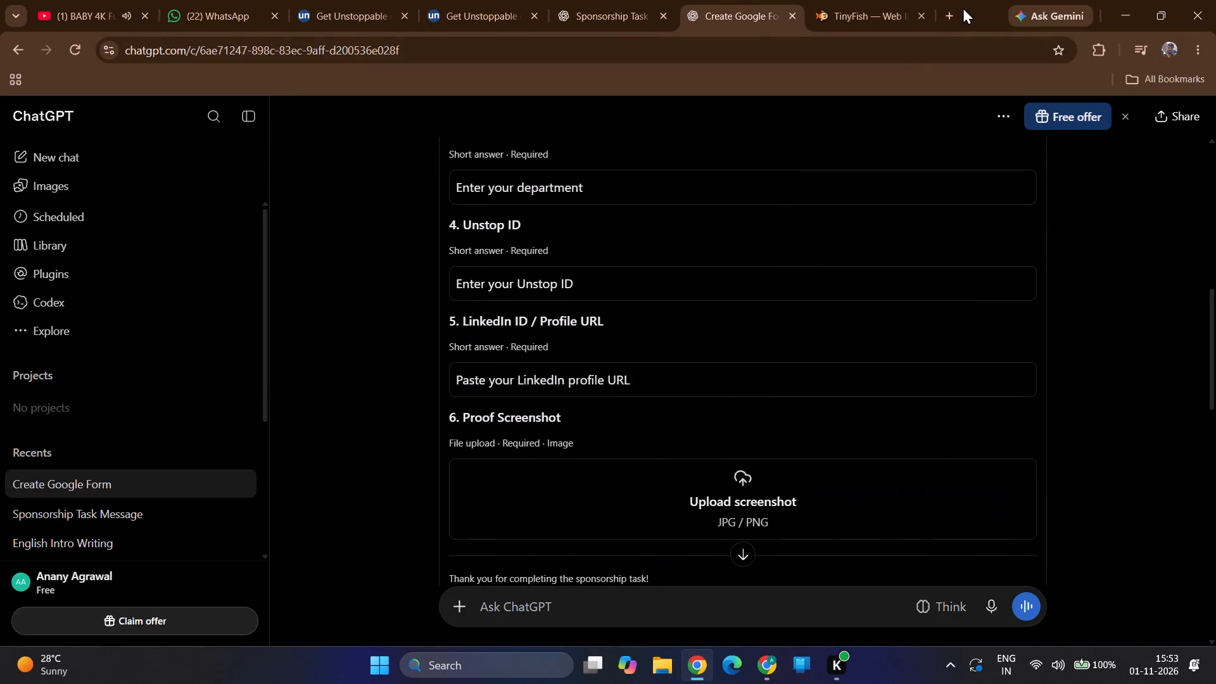
{"action": "left_click", "coordinate": [962, 7]}
{"action": "left_click", "coordinate": [946, 15]}
{"action": "double_click", "coordinate": [801, 16]}
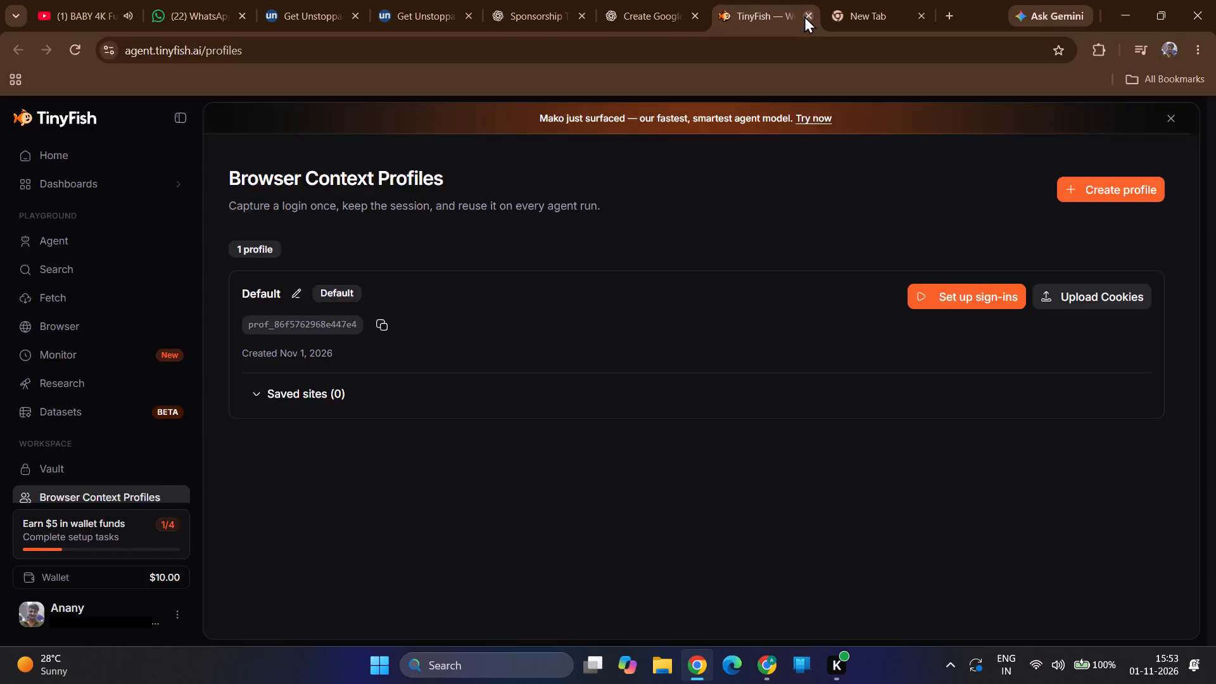
Search for "google form" in the new tab.
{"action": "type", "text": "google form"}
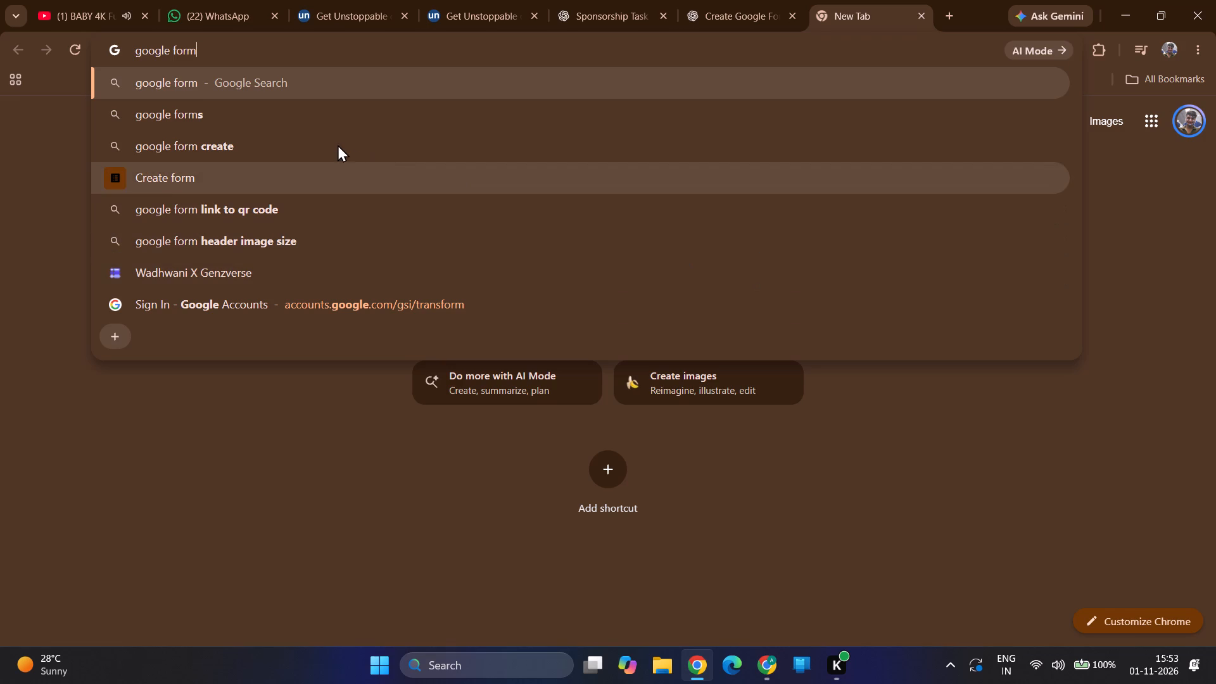
Run the suggested search "google form create" and open Google Forms from the results.
{"action": "left_click", "coordinate": [338, 144]}
{"action": "left_click", "coordinate": [281, 261]}
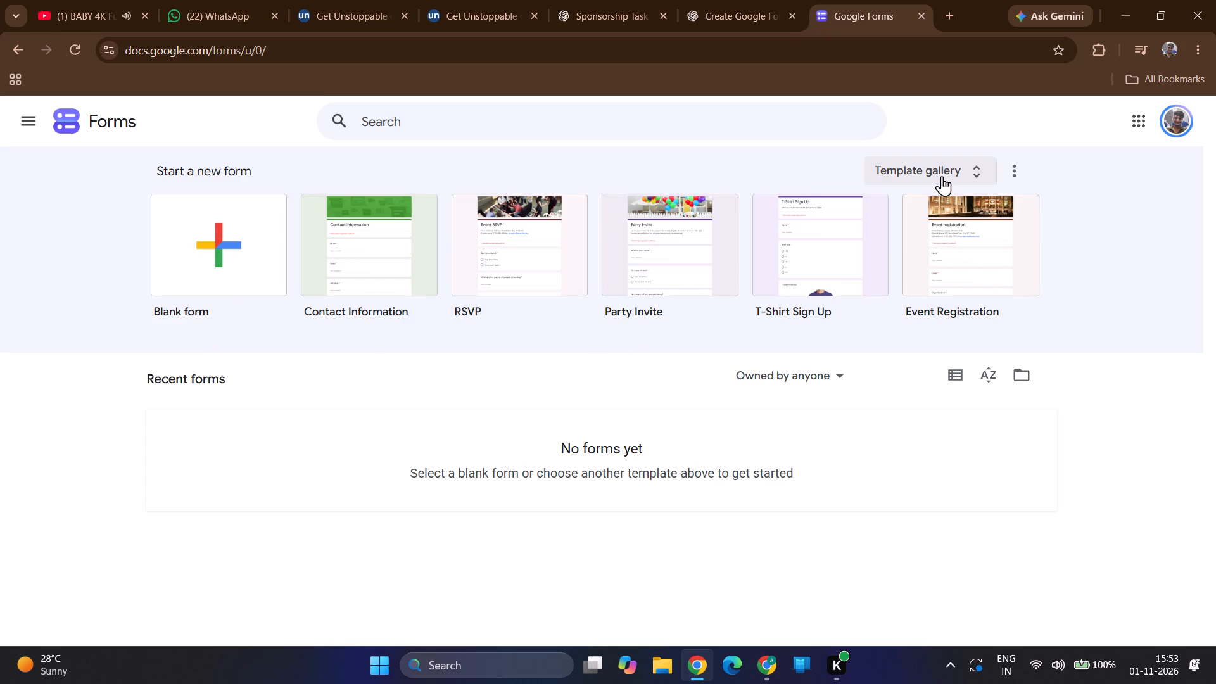
Create a new form from the Event Registration template.
{"action": "left_click", "coordinate": [941, 245]}
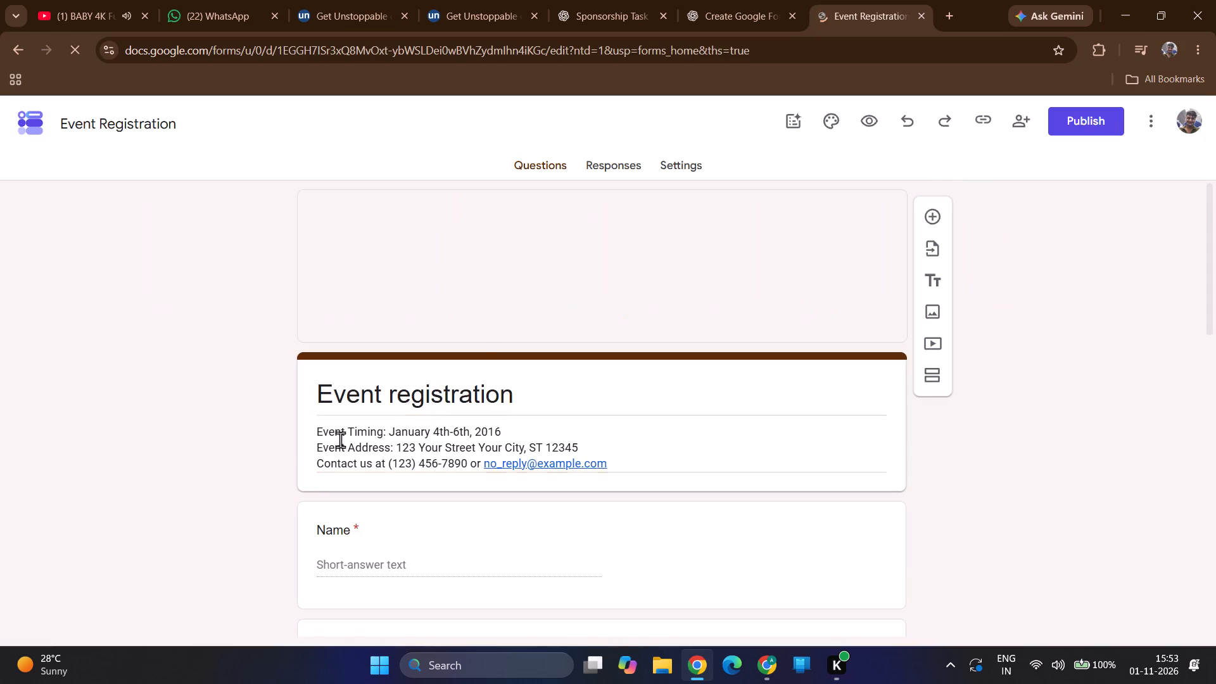
Look through the event registration form from its header to the last question, and check the Responses view before returning to Questions.
{"action": "scroll", "coordinate": [332, 452], "scroll_direction": "down", "scroll_amount": 2}
{"action": "scroll", "coordinate": [327, 463], "scroll_direction": "up", "scroll_amount": 1}
{"action": "scroll", "coordinate": [556, 365], "scroll_direction": "down", "scroll_amount": 1}
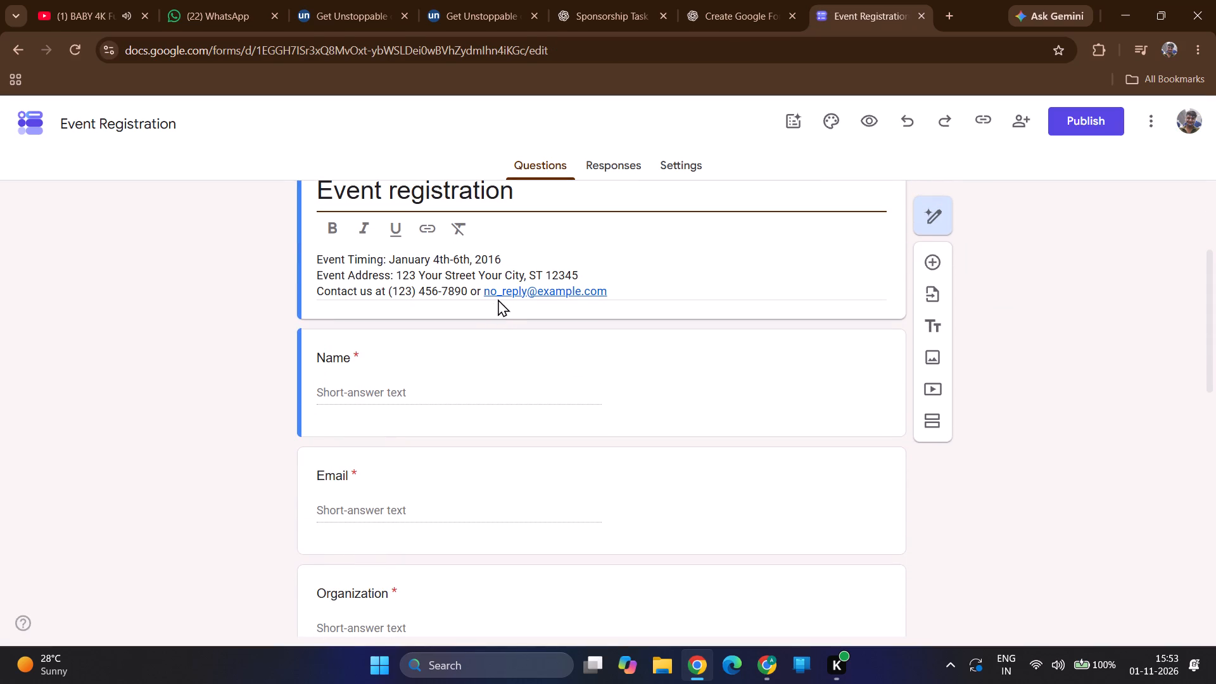
{"action": "scroll", "coordinate": [400, 351], "scroll_direction": "up", "scroll_amount": 1}
{"action": "scroll", "coordinate": [474, 338], "scroll_direction": "down", "scroll_amount": 3}
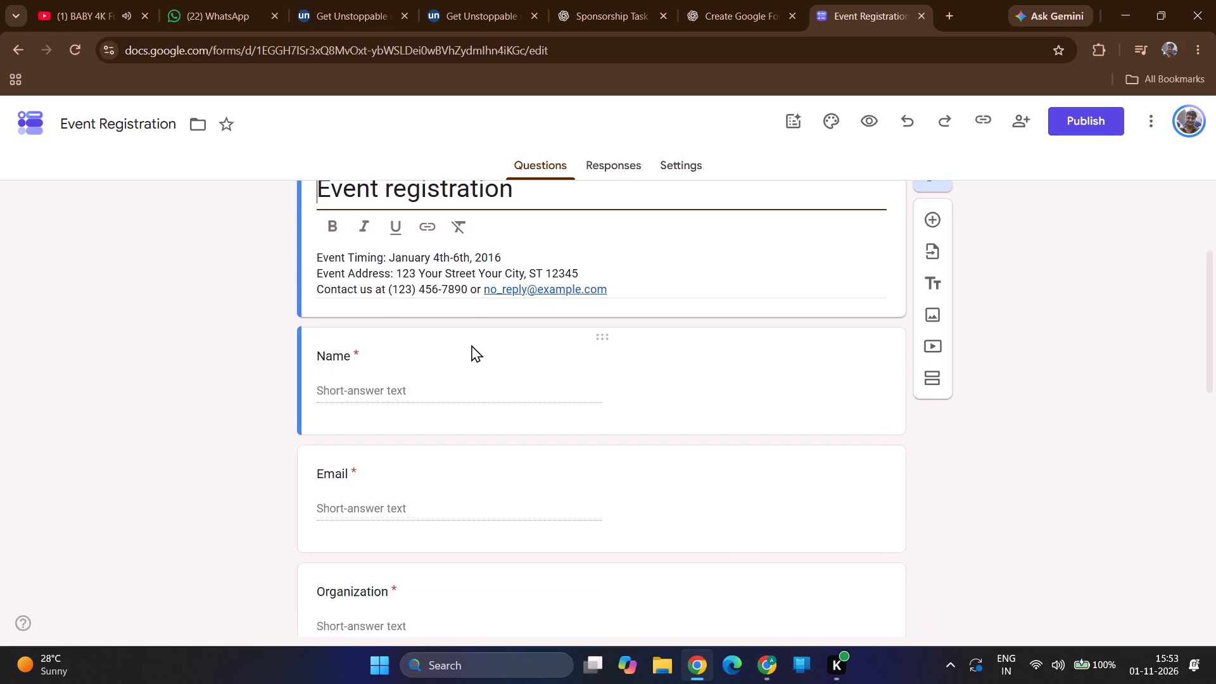
{"action": "scroll", "coordinate": [471, 345], "scroll_direction": "down", "scroll_amount": 12}
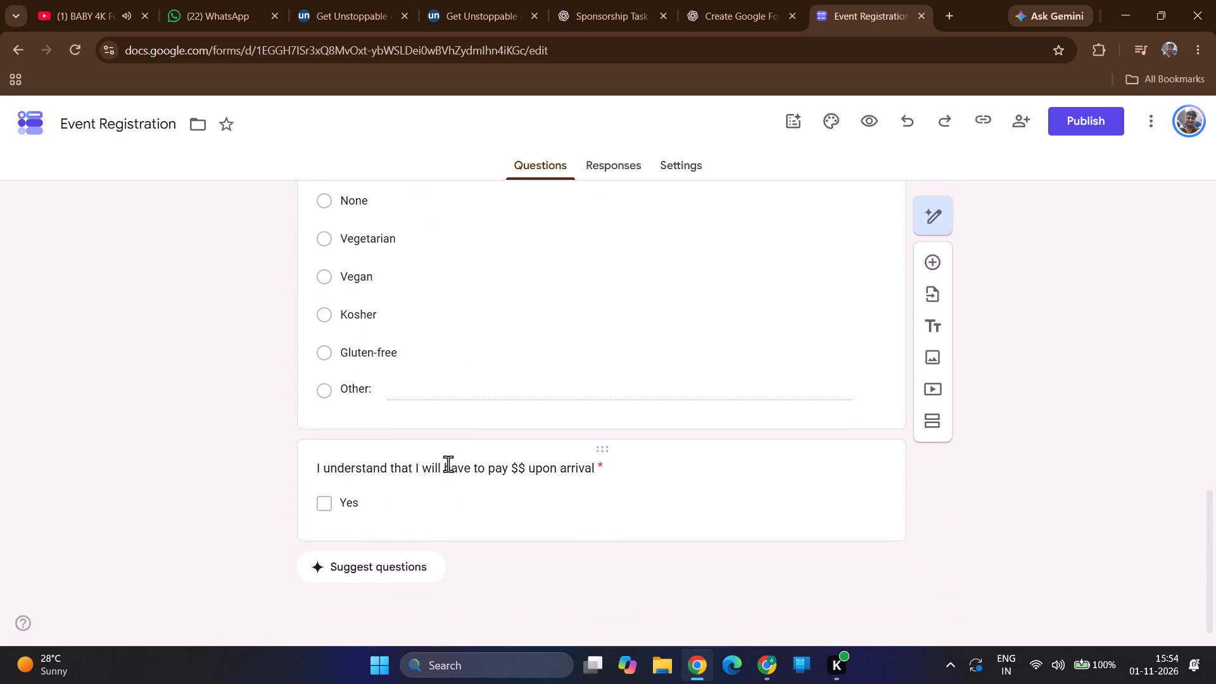
{"action": "scroll", "coordinate": [448, 465], "scroll_direction": "up", "scroll_amount": 13}
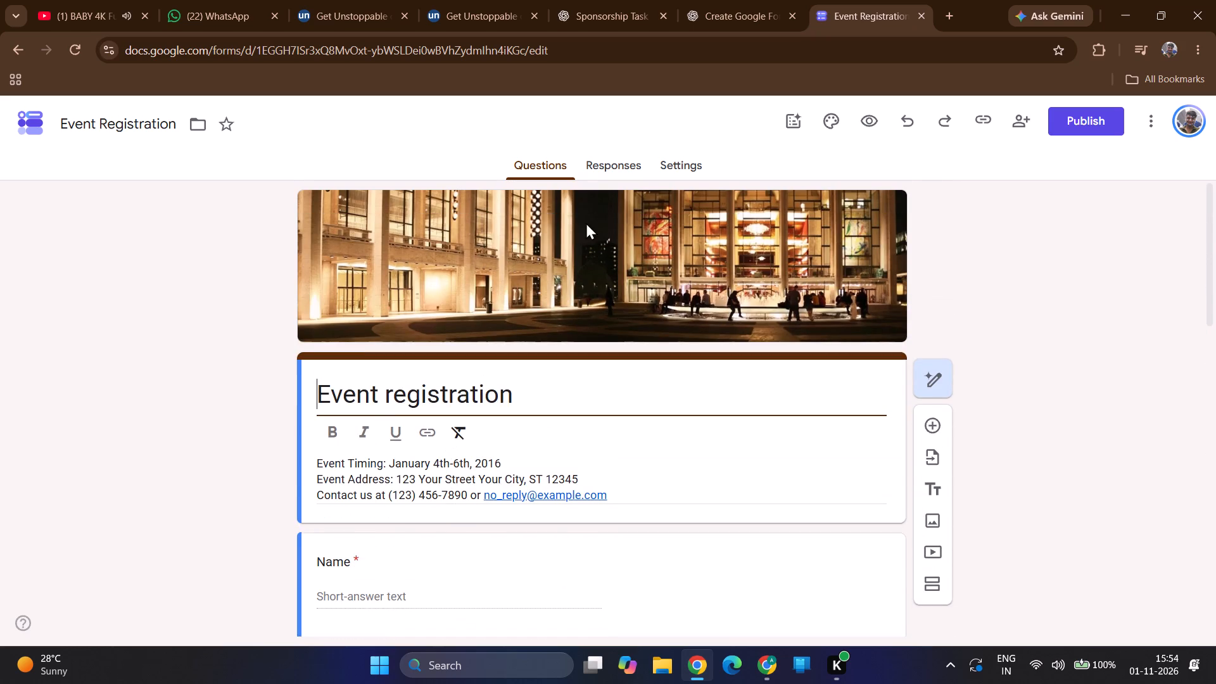
{"action": "left_click", "coordinate": [612, 160]}
{"action": "left_click", "coordinate": [566, 162]}
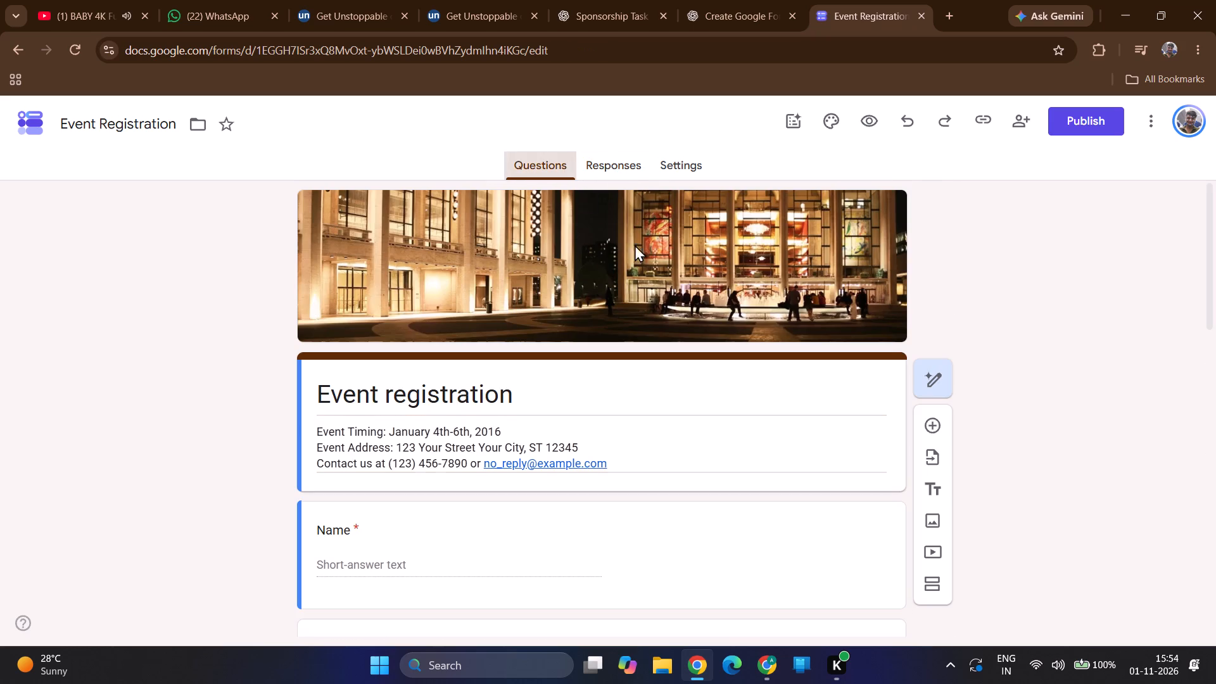
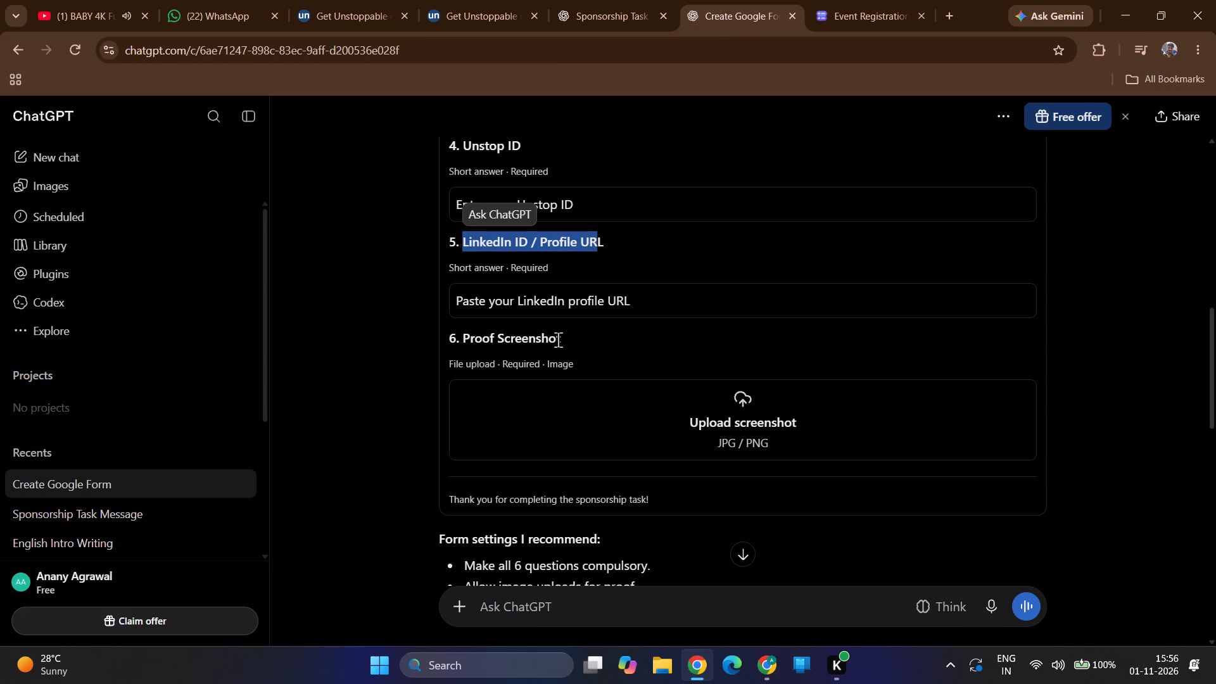
{"action": "left_click_drag", "start_coordinate": [558, 339], "coordinate": [465, 339]}
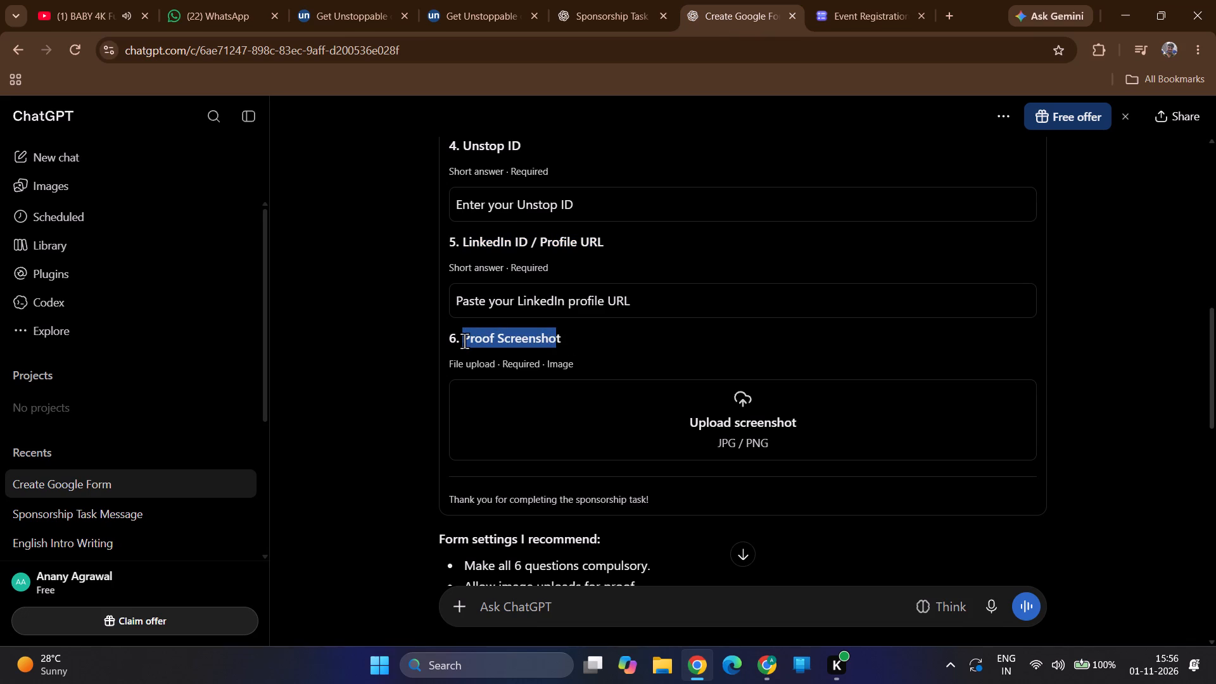
{"action": "key", "text": "ctrl+c"}
{"action": "left_click", "coordinate": [823, 1]}
{"action": "scroll", "coordinate": [551, 388], "scroll_direction": "down", "scroll_amount": 3}
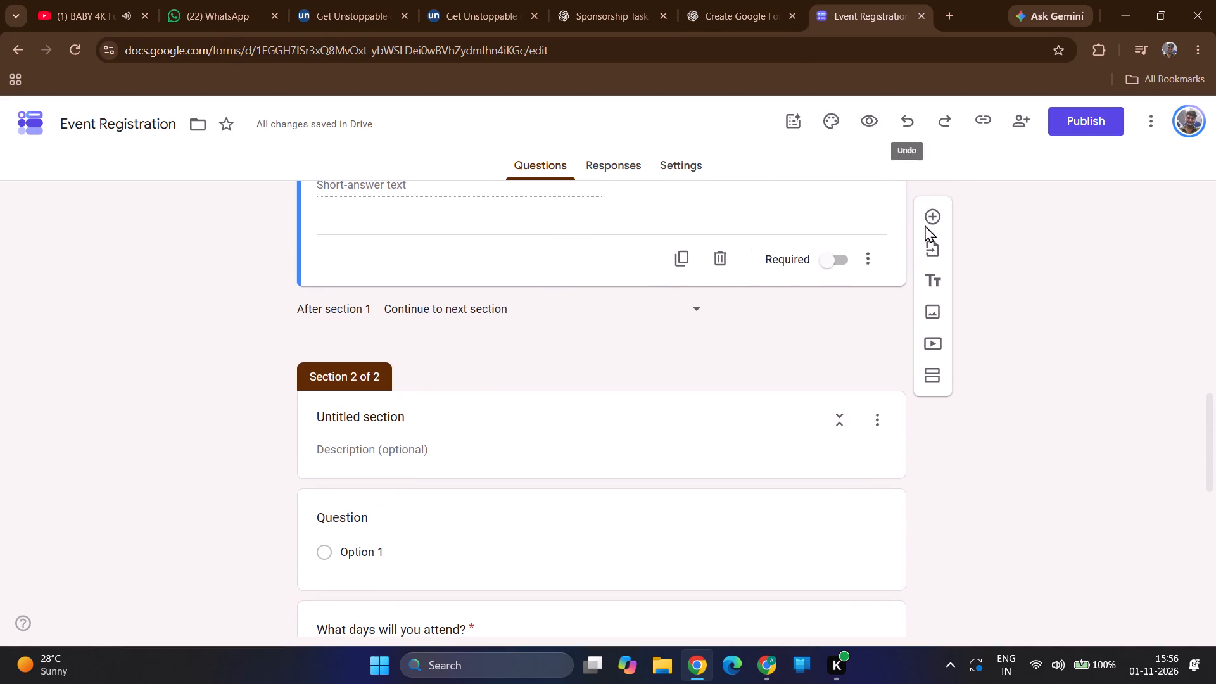
{"action": "scroll", "coordinate": [910, 319], "scroll_direction": "up", "scroll_amount": 1}
{"action": "left_click", "coordinate": [937, 214]}
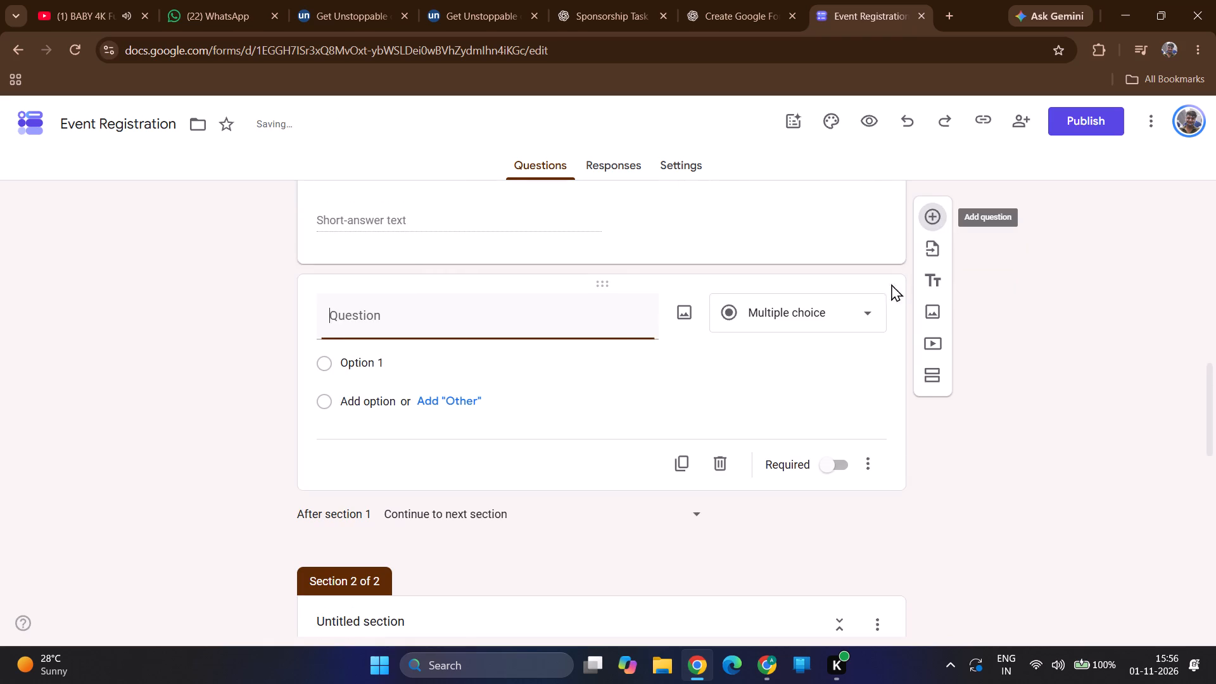
Make the LinkedIn ID and Unstop ID questions required.
{"action": "scroll", "coordinate": [740, 361], "scroll_direction": "up", "scroll_amount": 3}
{"action": "left_click", "coordinate": [809, 419]}
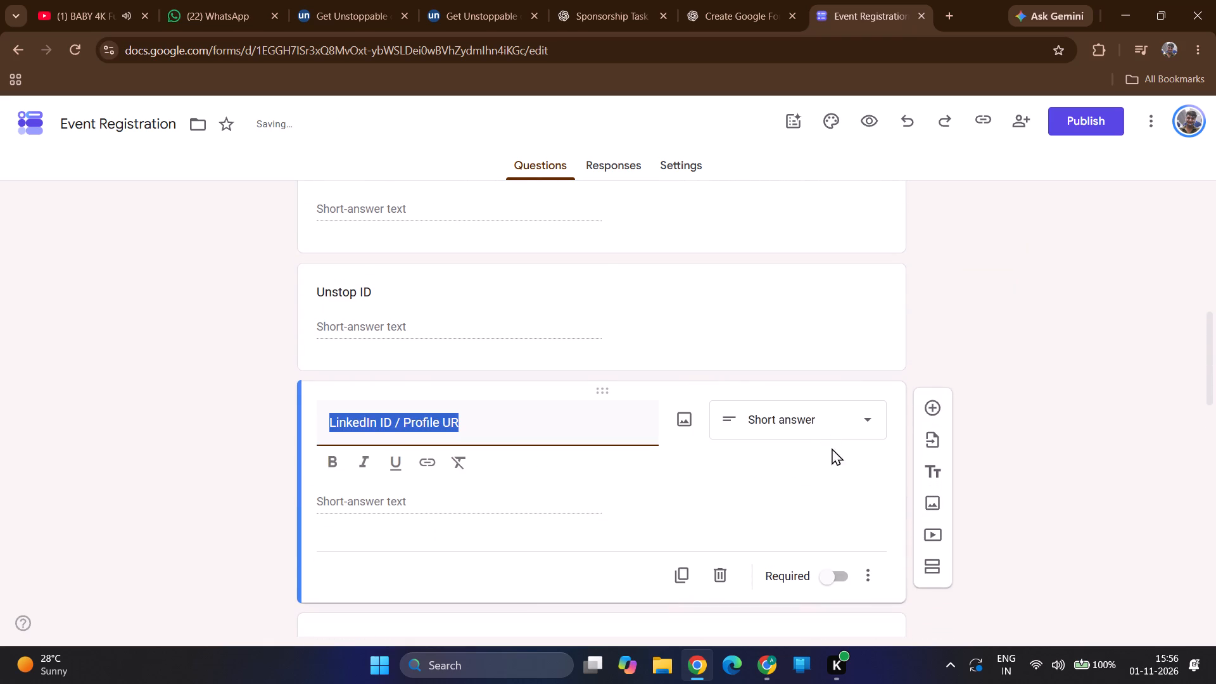
{"action": "left_click", "coordinate": [839, 574]}
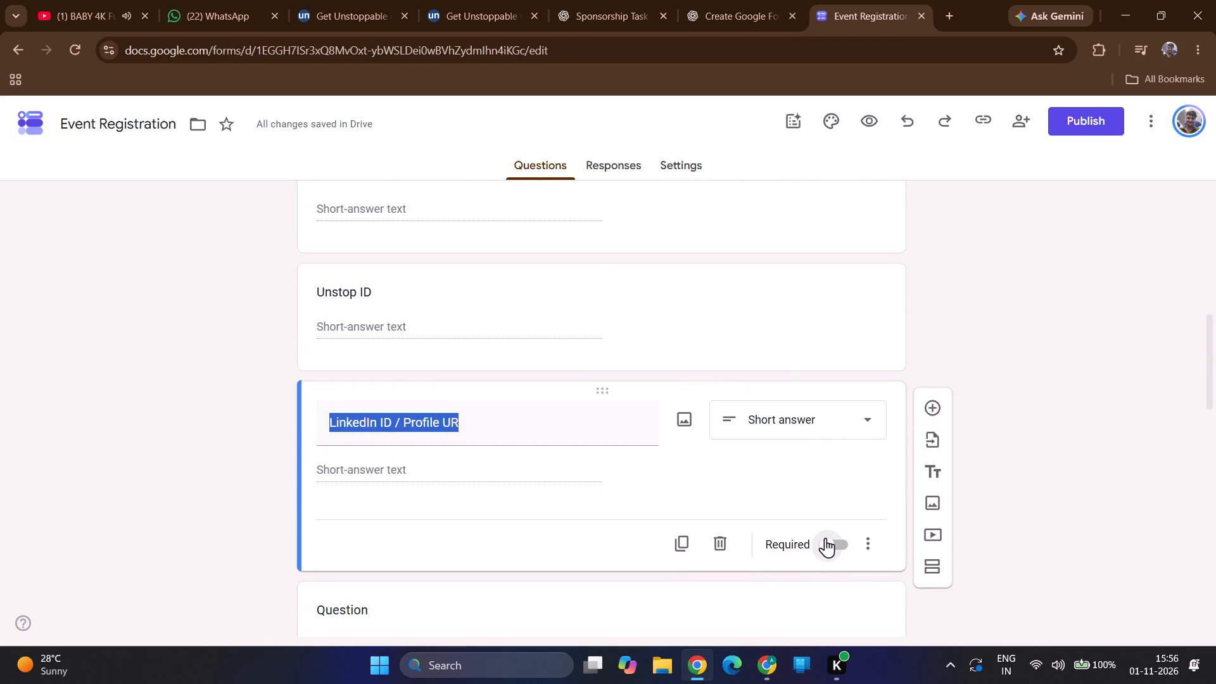
{"action": "left_click", "coordinate": [825, 537]}
{"action": "left_click", "coordinate": [819, 335]}
{"action": "left_click", "coordinate": [829, 455]}
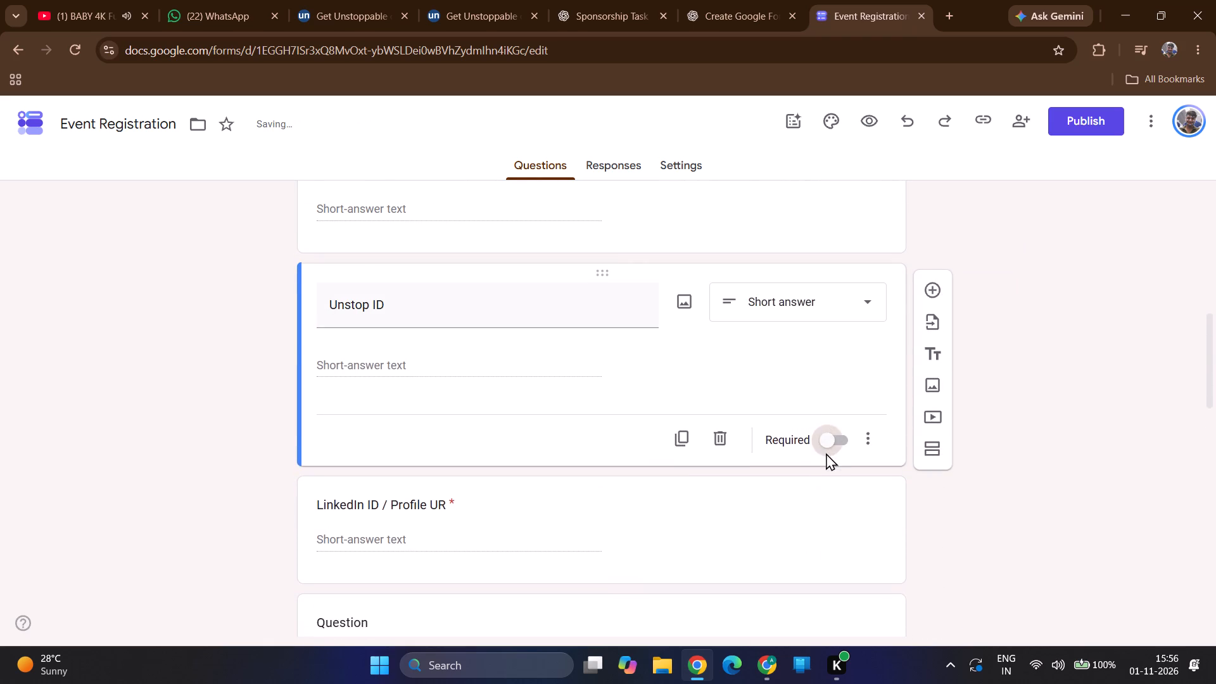
{"action": "scroll", "coordinate": [820, 450], "scroll_direction": "down", "scroll_amount": 3}
{"action": "scroll", "coordinate": [815, 267], "scroll_direction": "up", "scroll_amount": 1}
{"action": "left_click", "coordinate": [832, 265]}
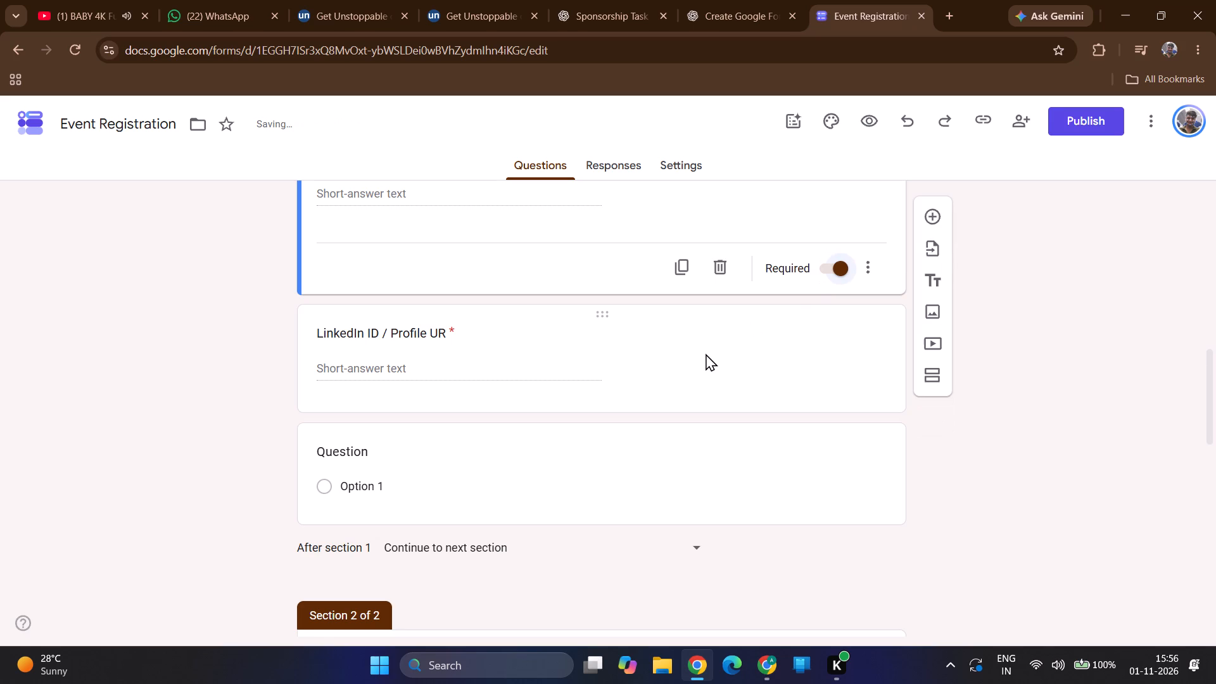
Add a question between Unstop ID and the LinkedIn question, titled "Proof Screenshot" using the copied text plus the missing final "t".
{"action": "scroll", "coordinate": [672, 385], "scroll_direction": "down", "scroll_amount": 3}
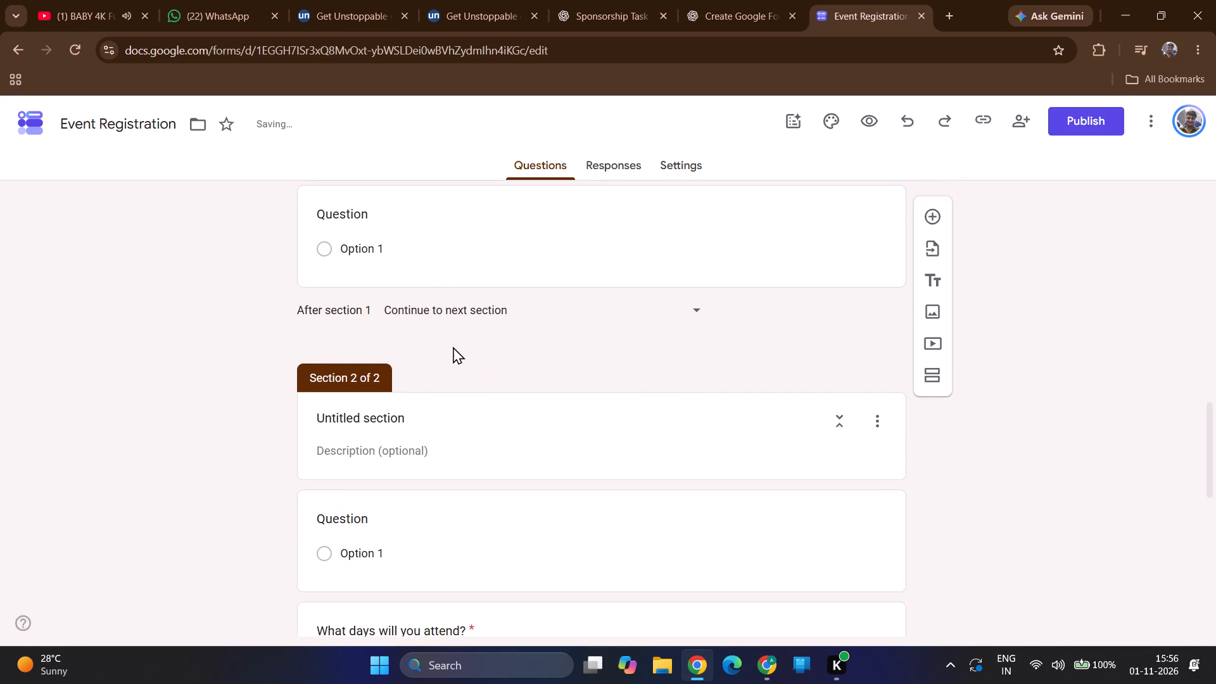
{"action": "scroll", "coordinate": [457, 346], "scroll_direction": "up", "scroll_amount": 3}
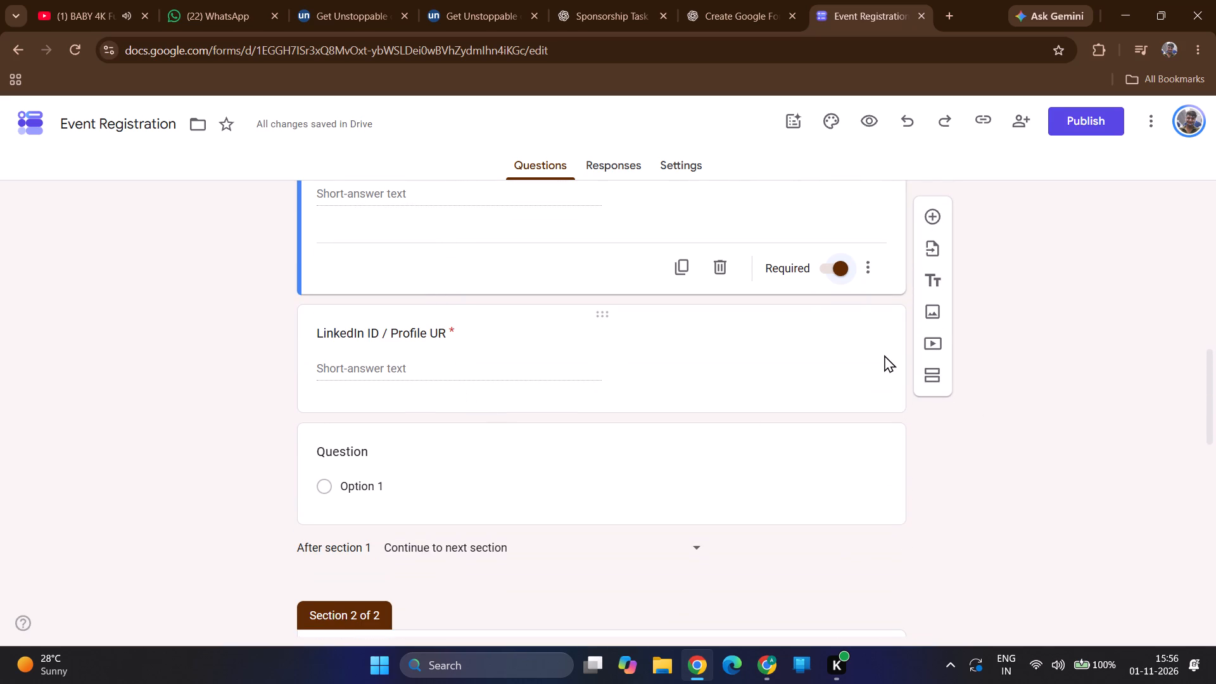
{"action": "scroll", "coordinate": [801, 371], "scroll_direction": "up", "scroll_amount": 2}
{"action": "scroll", "coordinate": [778, 398], "scroll_direction": "down", "scroll_amount": 2}
{"action": "left_click", "coordinate": [934, 221]}
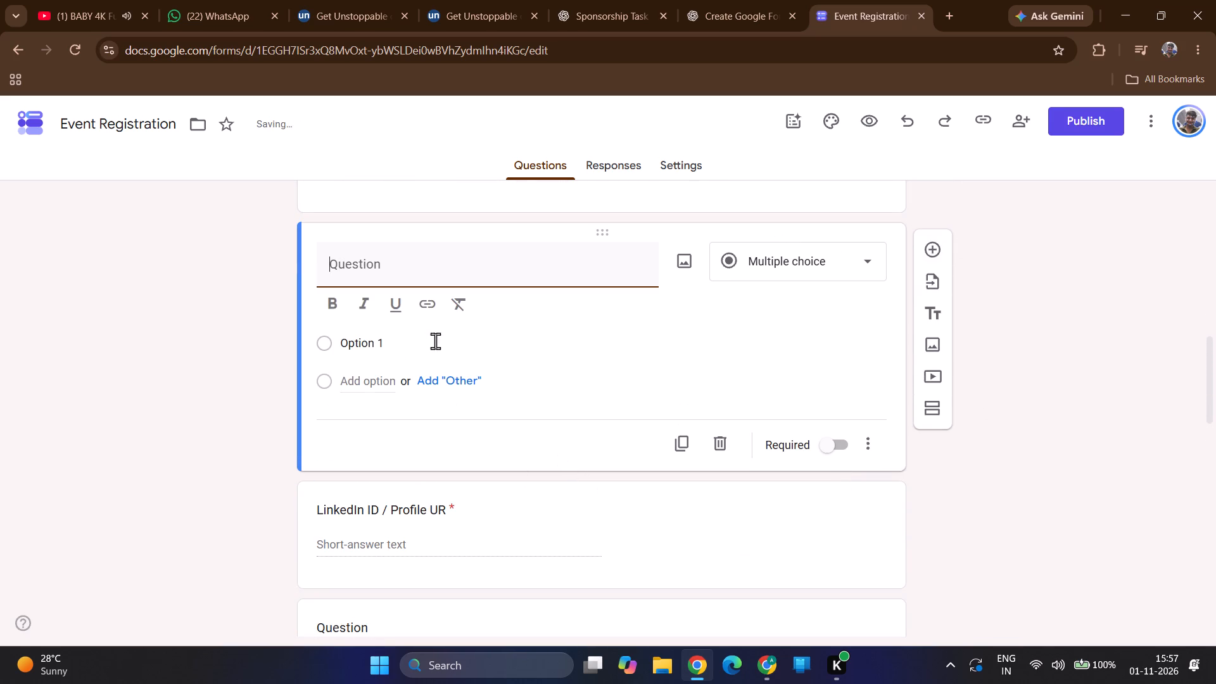
{"action": "key", "text": "ctrl+v"}
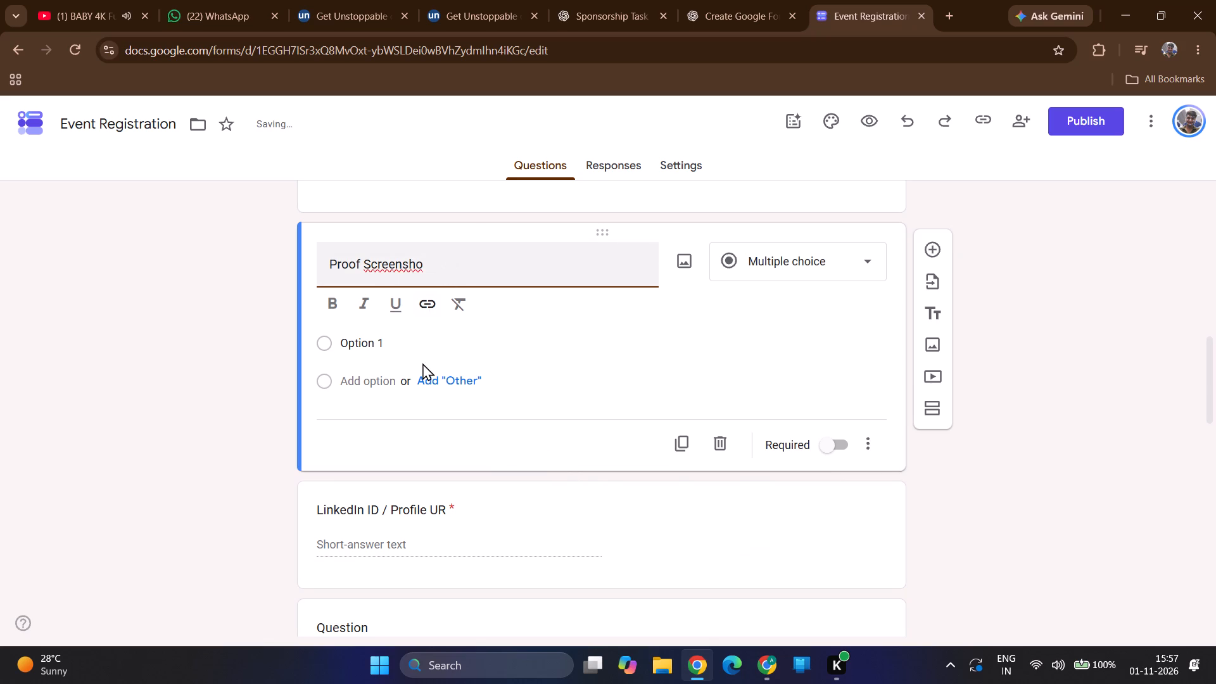
{"action": "key", "text": "t"}
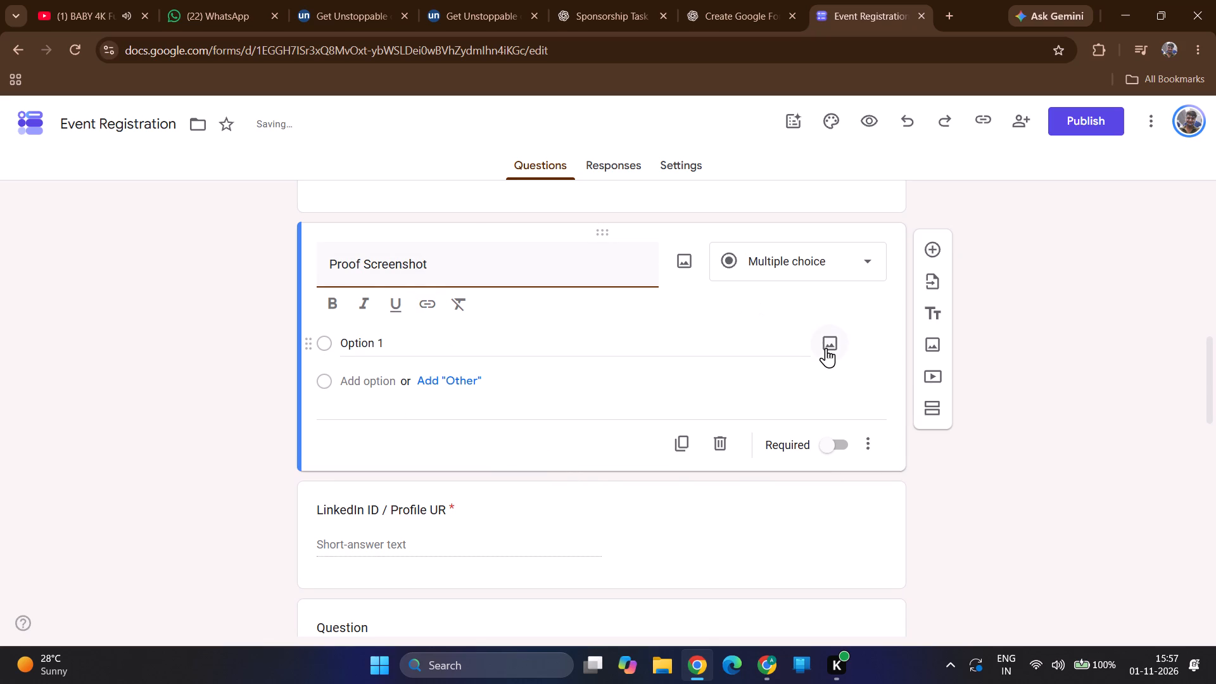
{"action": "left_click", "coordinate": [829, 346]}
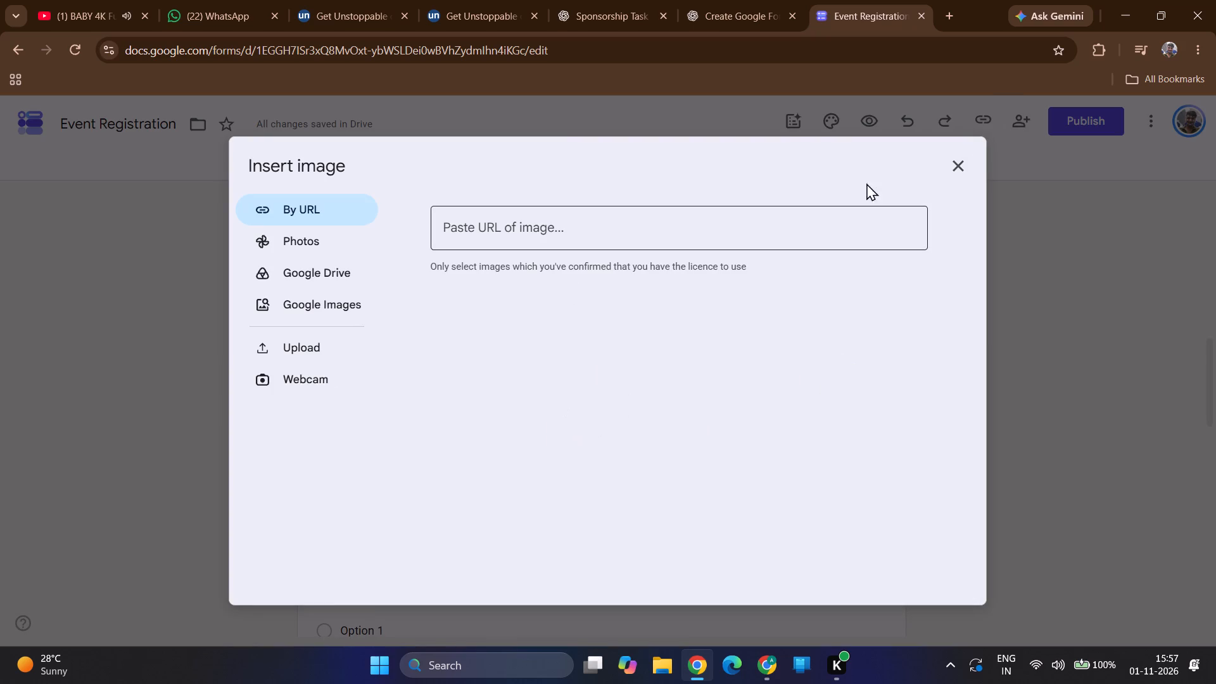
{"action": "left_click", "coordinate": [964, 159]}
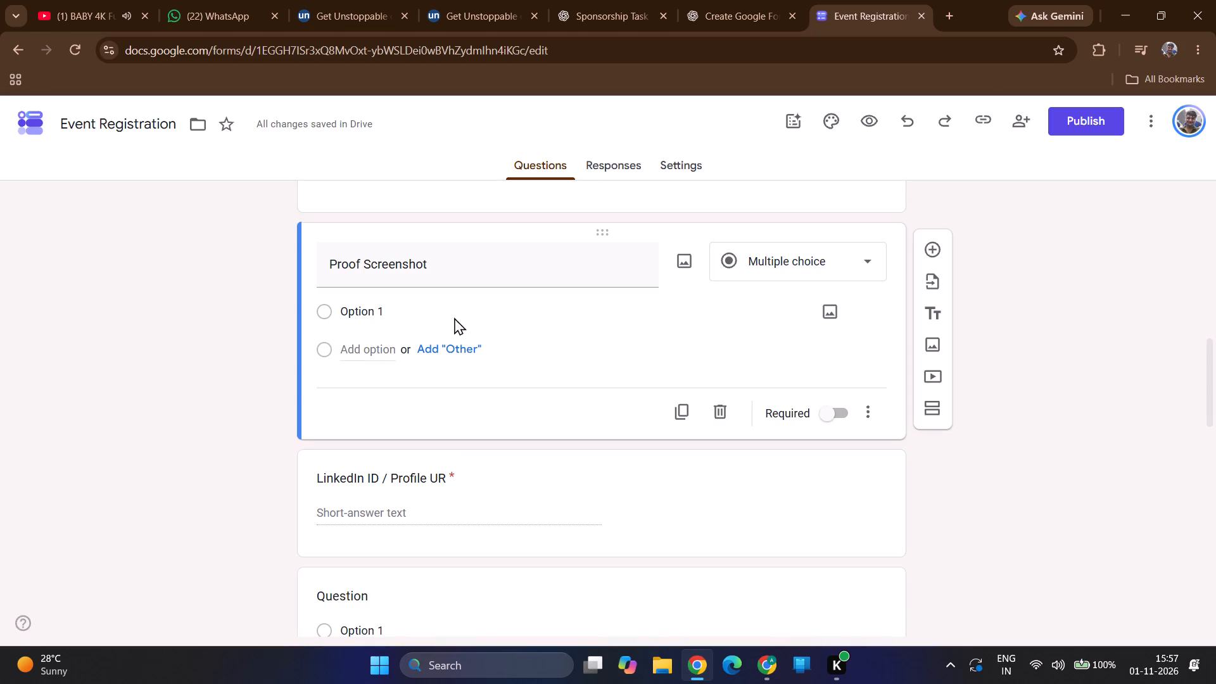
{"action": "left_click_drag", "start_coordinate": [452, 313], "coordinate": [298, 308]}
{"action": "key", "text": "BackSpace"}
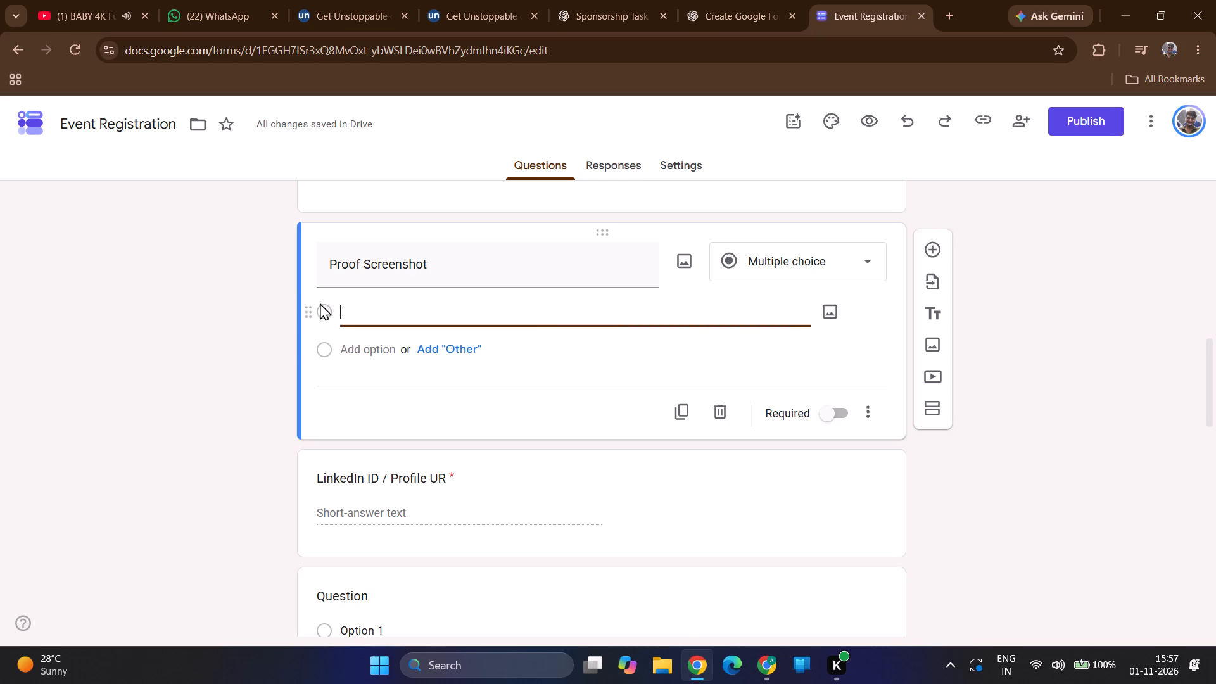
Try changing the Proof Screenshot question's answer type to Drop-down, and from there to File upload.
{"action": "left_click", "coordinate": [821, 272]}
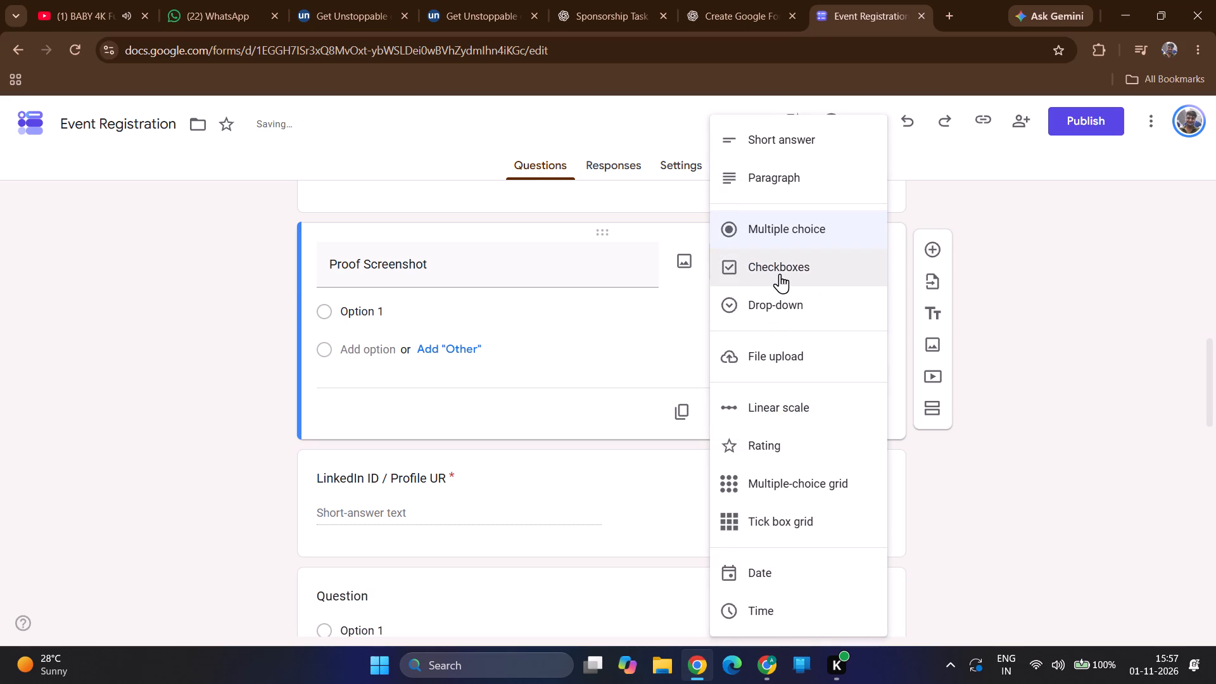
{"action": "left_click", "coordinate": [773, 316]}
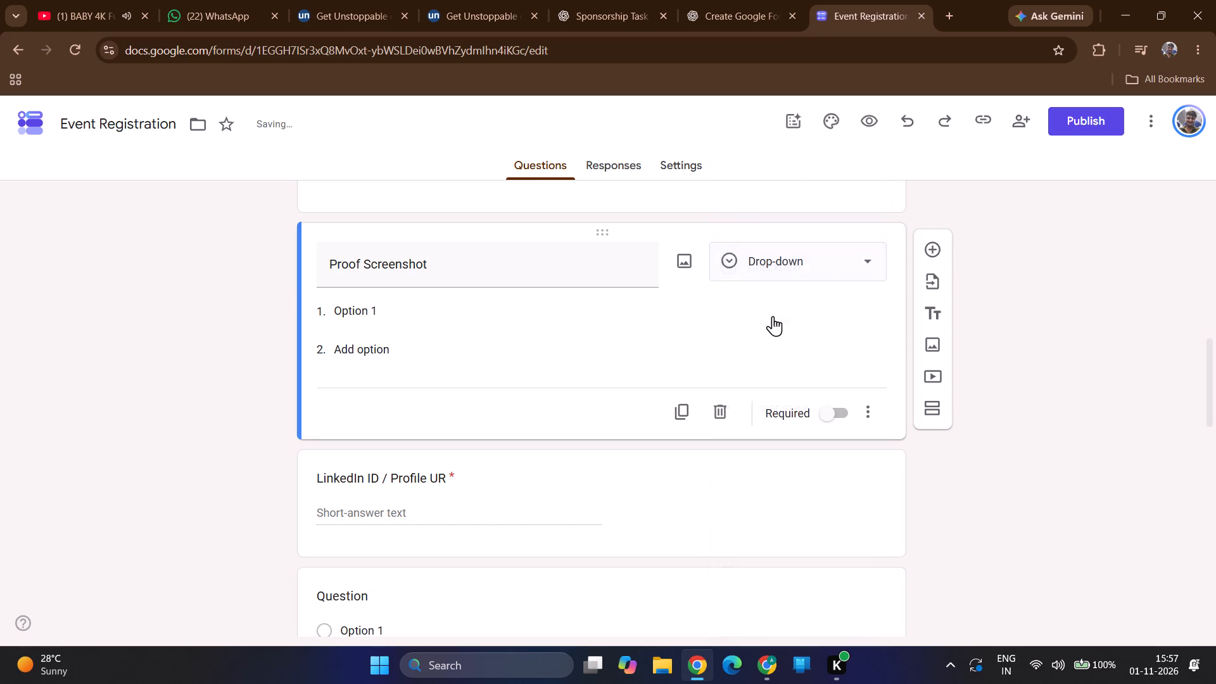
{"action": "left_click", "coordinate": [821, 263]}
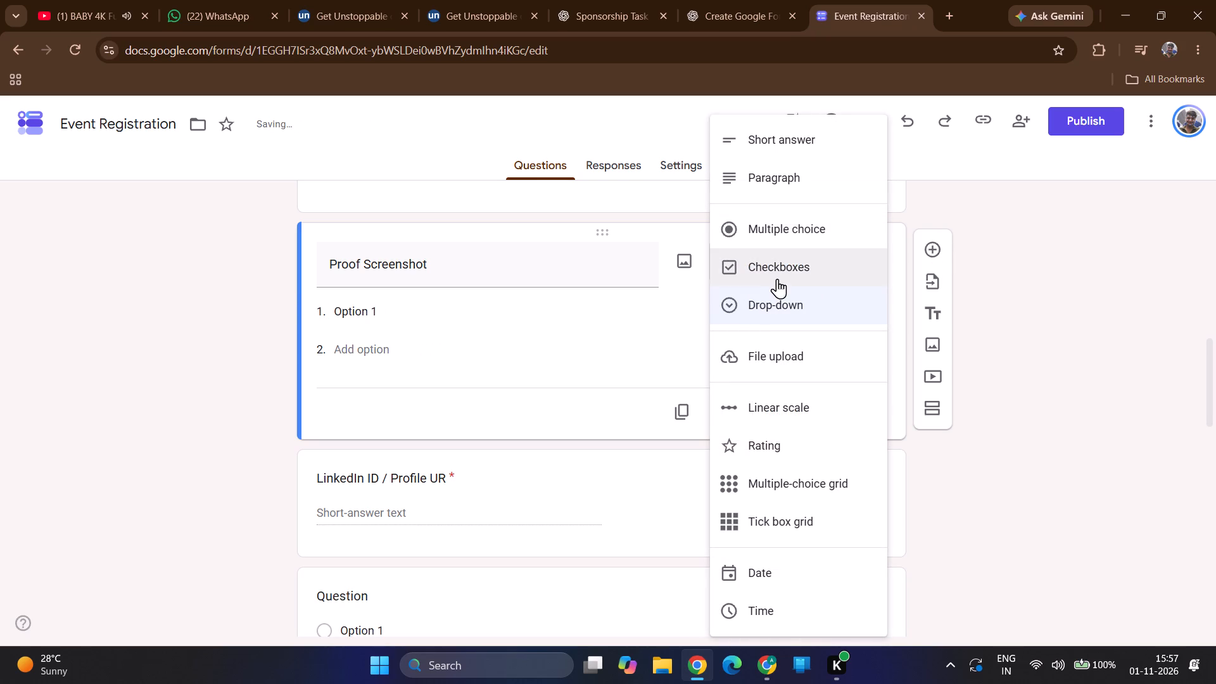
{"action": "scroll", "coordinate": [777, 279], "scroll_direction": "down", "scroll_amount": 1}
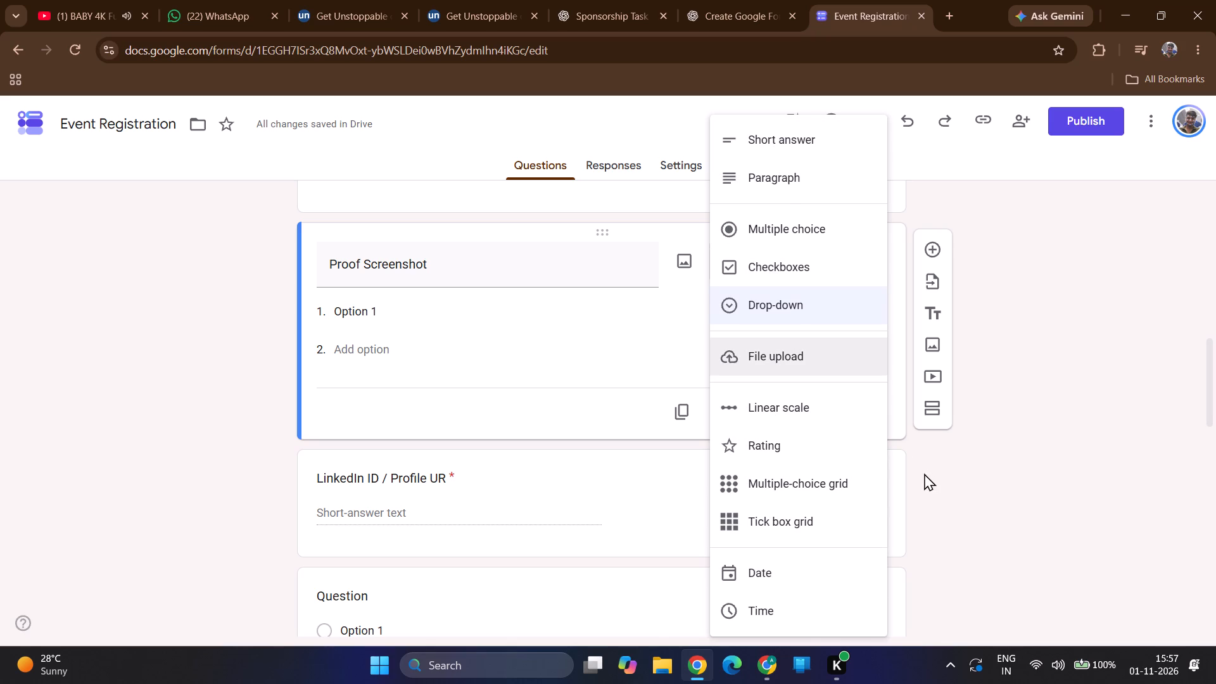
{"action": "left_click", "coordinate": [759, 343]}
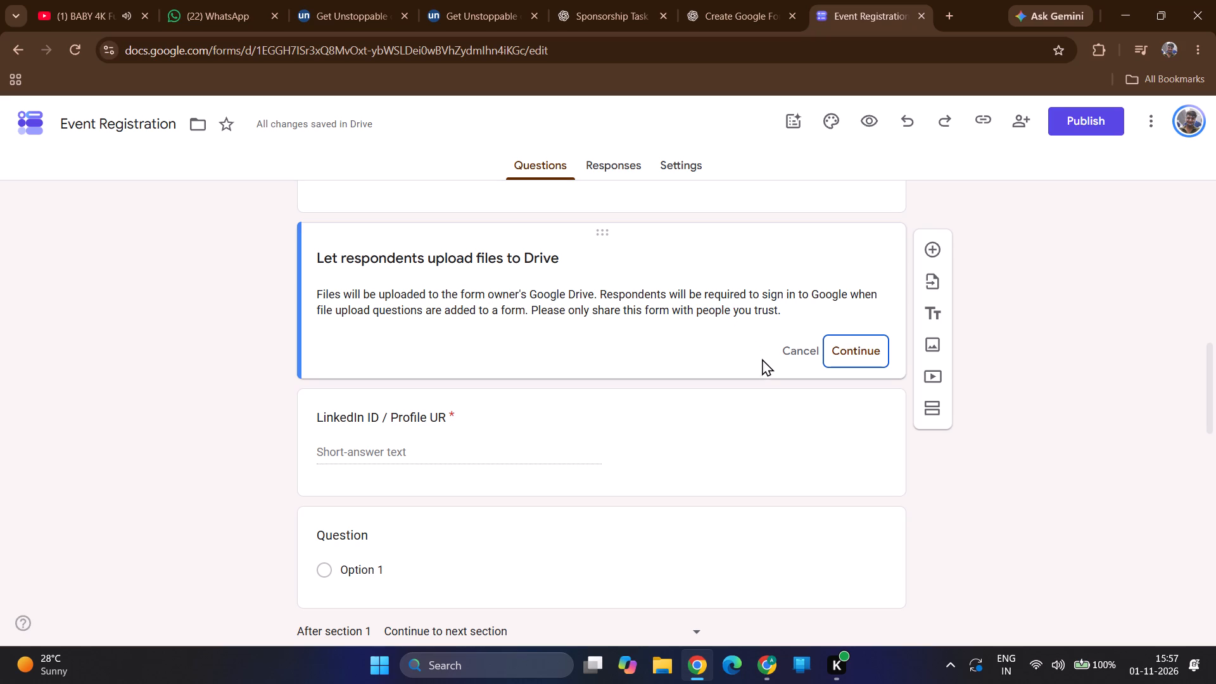
Delete all questions in section 2, including the payment acknowledgement, "Dietary restrictions" and "What days will you attend?".
{"action": "scroll", "coordinate": [602, 379], "scroll_direction": "down", "scroll_amount": 1}
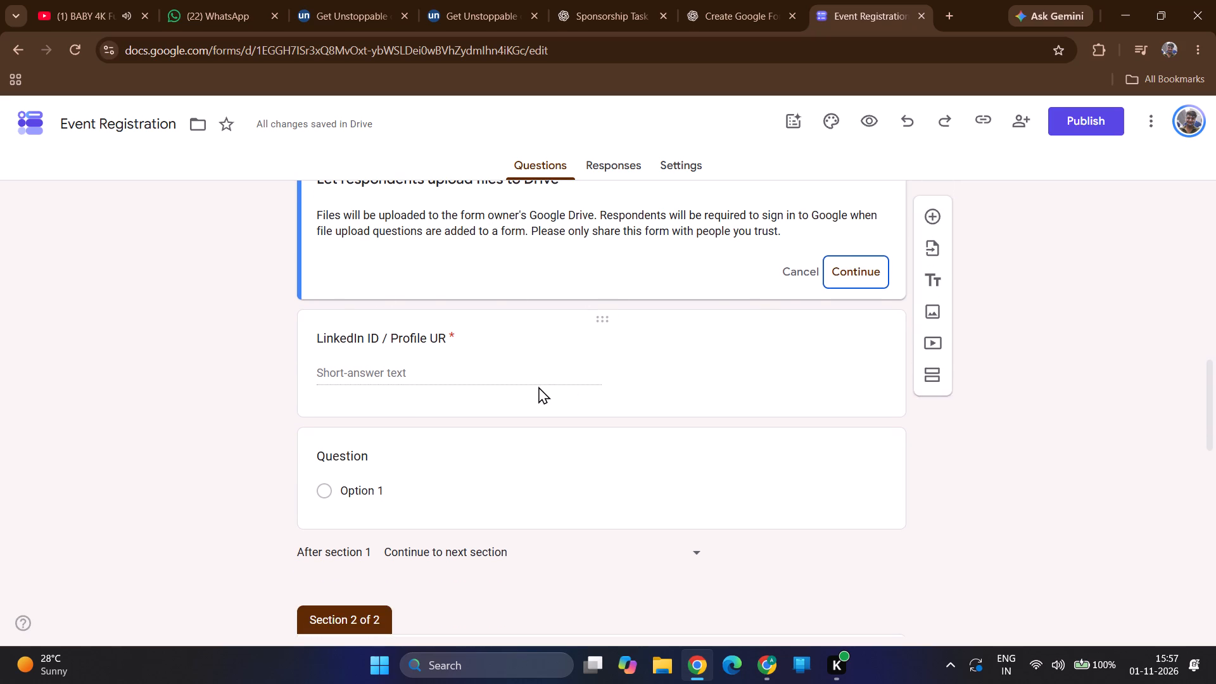
{"action": "scroll", "coordinate": [789, 301], "scroll_direction": "down", "scroll_amount": 2}
{"action": "scroll", "coordinate": [506, 332], "scroll_direction": "down", "scroll_amount": 14}
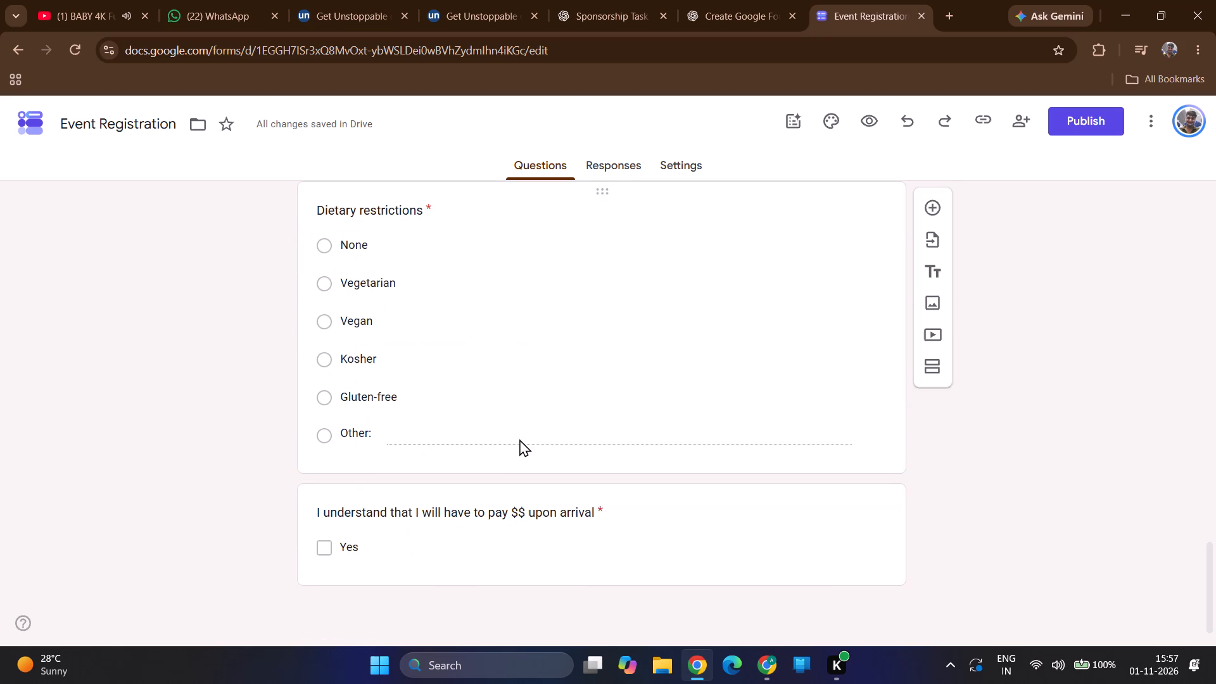
{"action": "scroll", "coordinate": [519, 439], "scroll_direction": "down", "scroll_amount": 1}
{"action": "right_click", "coordinate": [678, 522]}
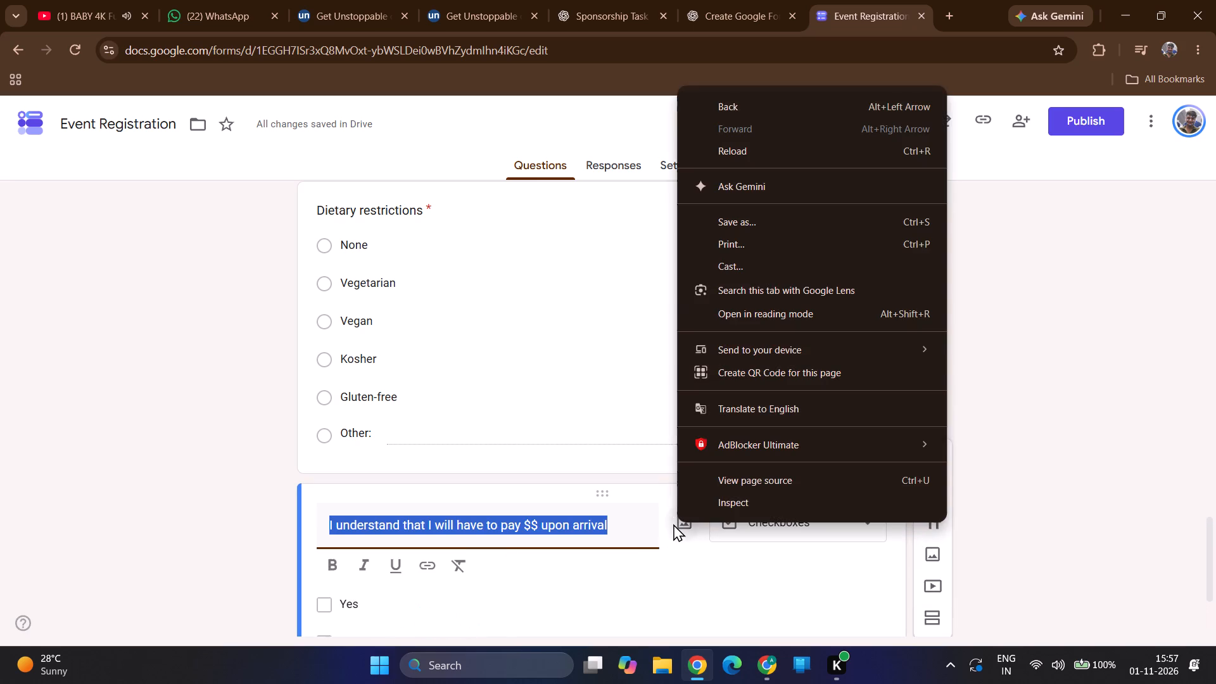
{"action": "left_click", "coordinate": [558, 491]}
{"action": "scroll", "coordinate": [987, 534], "scroll_direction": "down", "scroll_amount": 3}
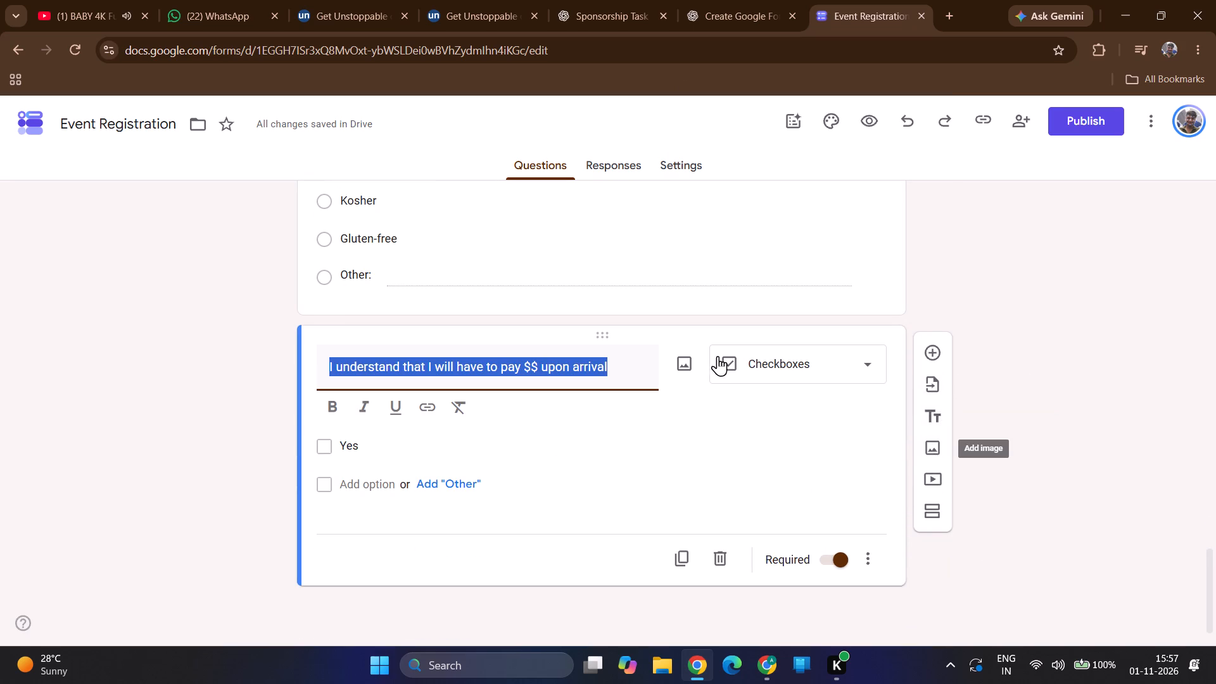
{"action": "left_click", "coordinate": [860, 547]}
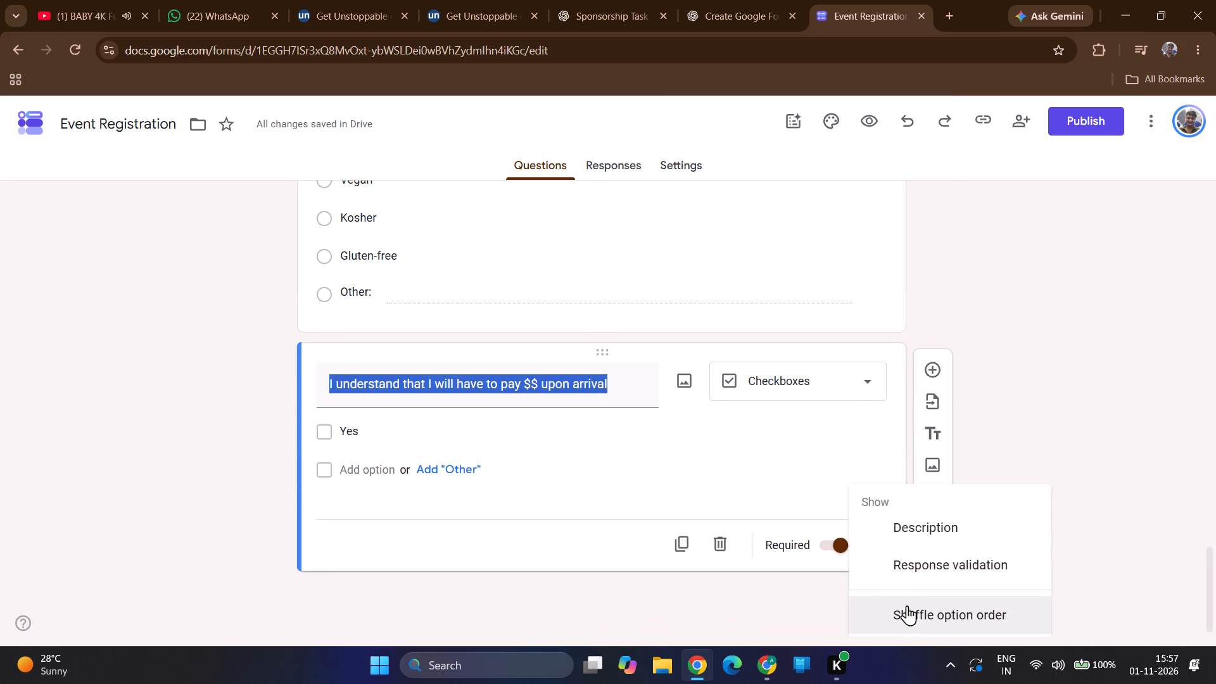
{"action": "left_click", "coordinate": [763, 597]}
{"action": "left_click", "coordinate": [715, 550]}
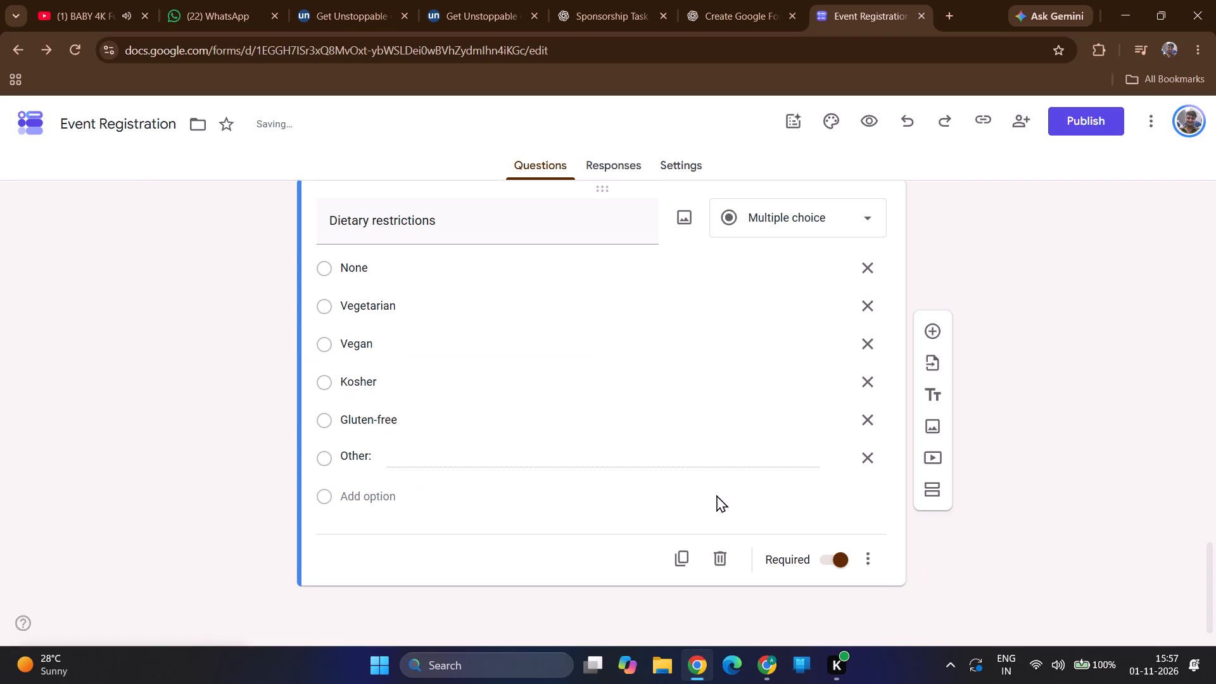
{"action": "left_click", "coordinate": [721, 561]}
{"action": "left_click", "coordinate": [729, 559]}
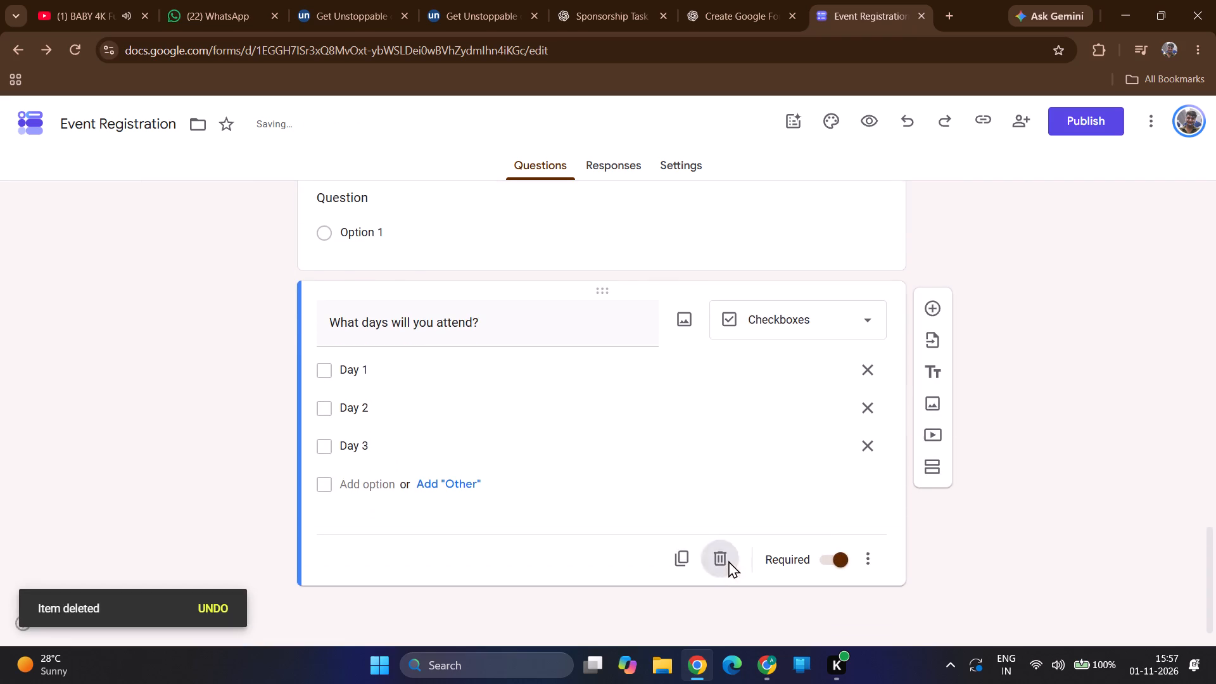
{"action": "left_click", "coordinate": [728, 562]}
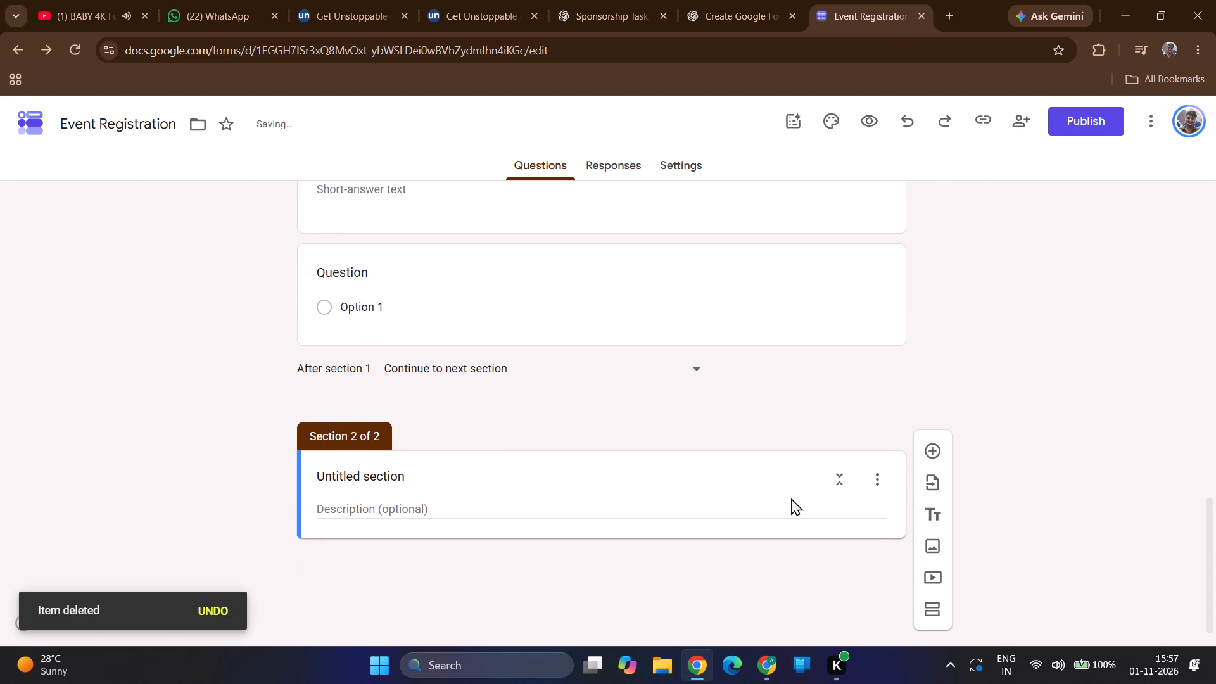
Delete the empty, untitled section 2 from the form.
{"action": "left_click", "coordinate": [864, 473]}
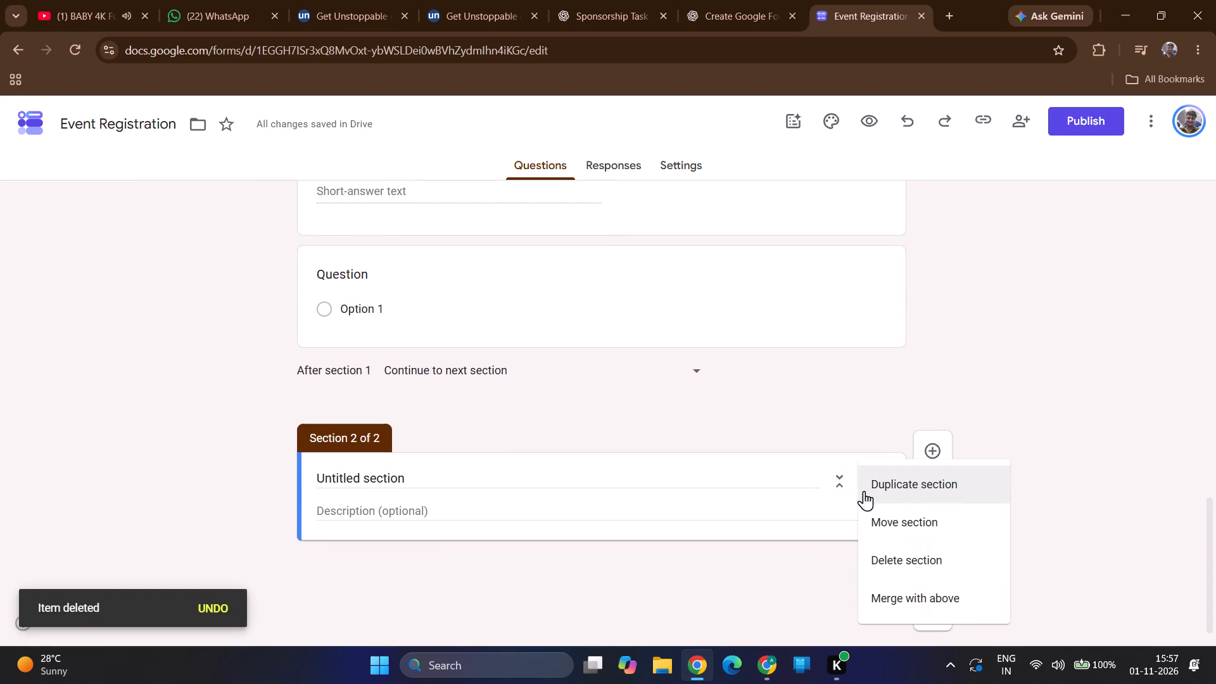
{"action": "left_click", "coordinate": [878, 545]}
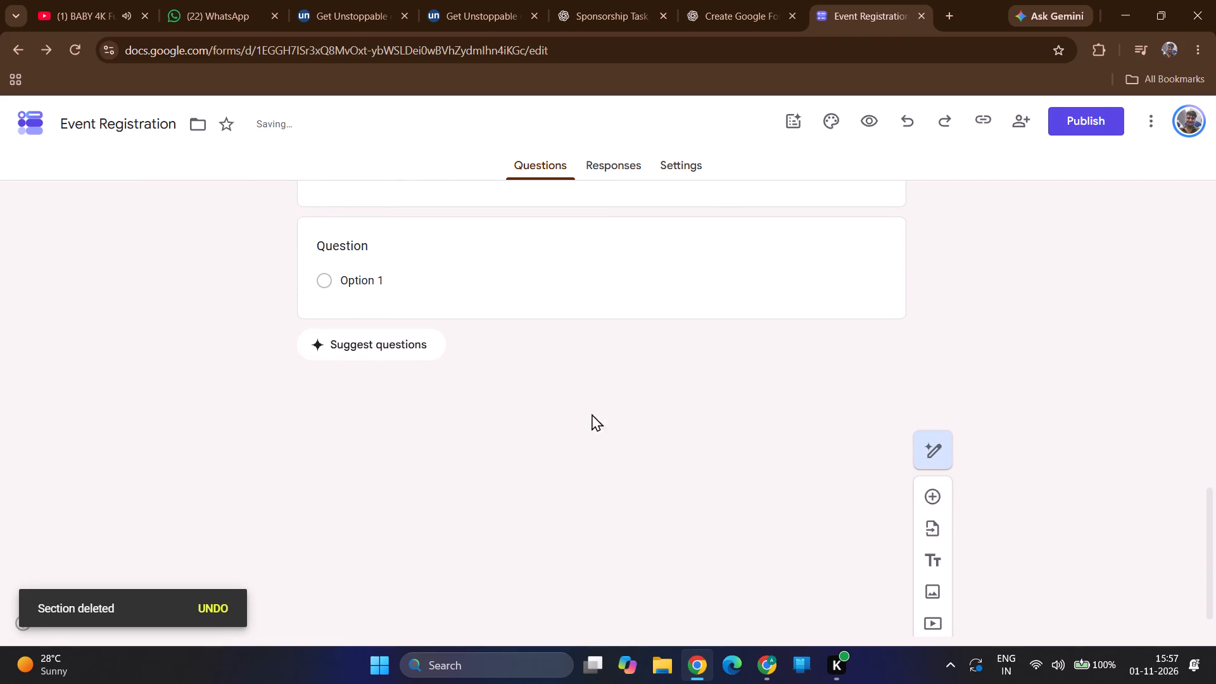
Delete the blank multiple-choice question below the LinkedIn ID question.
{"action": "scroll", "coordinate": [517, 436], "scroll_direction": "up", "scroll_amount": 3}
{"action": "scroll", "coordinate": [382, 401], "scroll_direction": "up", "scroll_amount": 2}
{"action": "scroll", "coordinate": [403, 490], "scroll_direction": "down", "scroll_amount": 3}
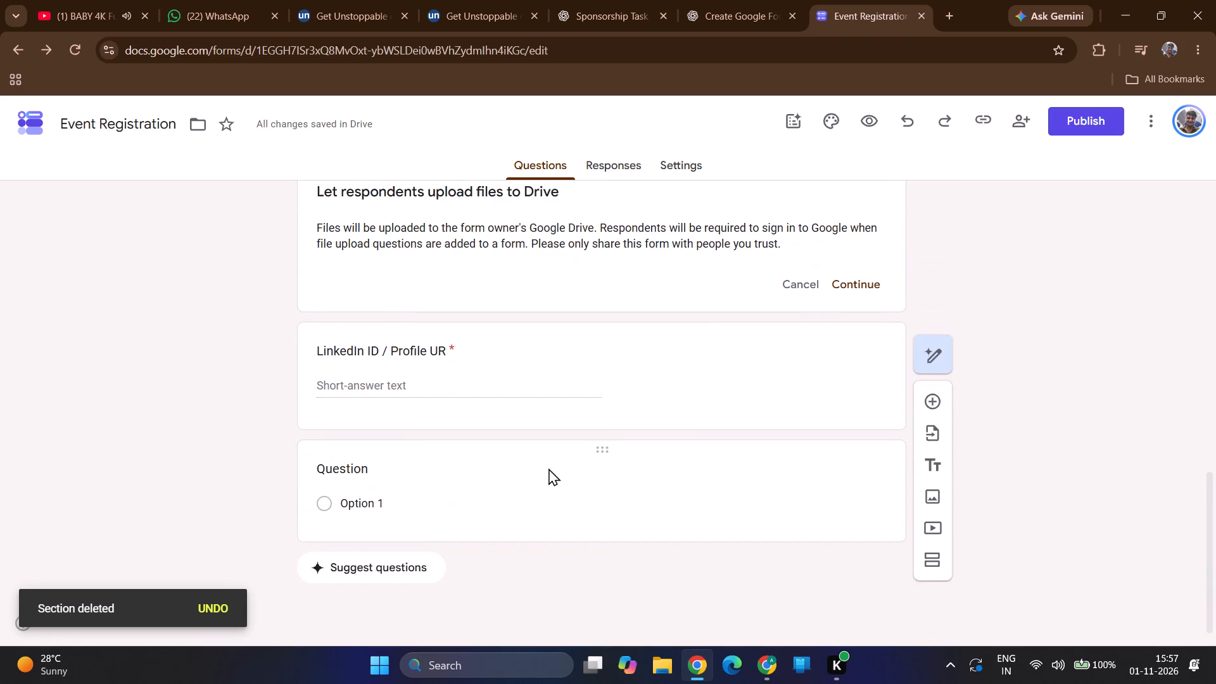
{"action": "left_click", "coordinate": [624, 481]}
{"action": "scroll", "coordinate": [678, 557], "scroll_direction": "down", "scroll_amount": 3}
{"action": "left_click", "coordinate": [723, 516]}
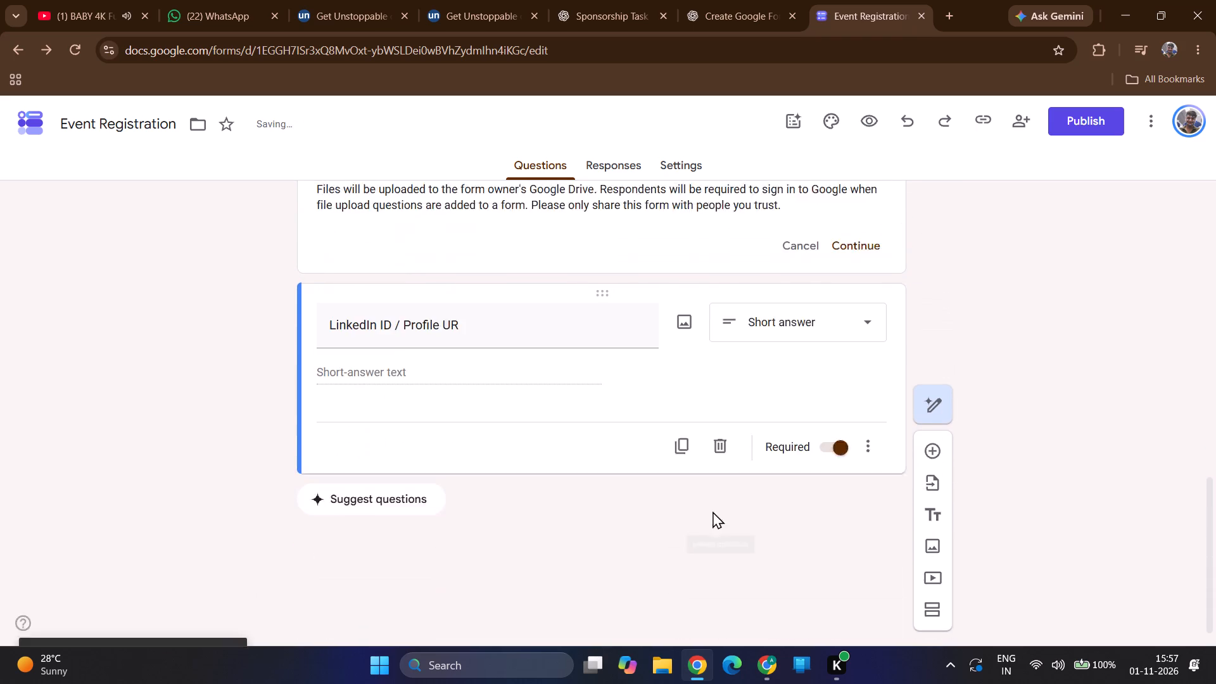
Move the LinkedIn ID question up so it sits directly below Unstop ID, ahead of the proof upload question.
{"action": "scroll", "coordinate": [598, 448], "scroll_direction": "up", "scroll_amount": 2}
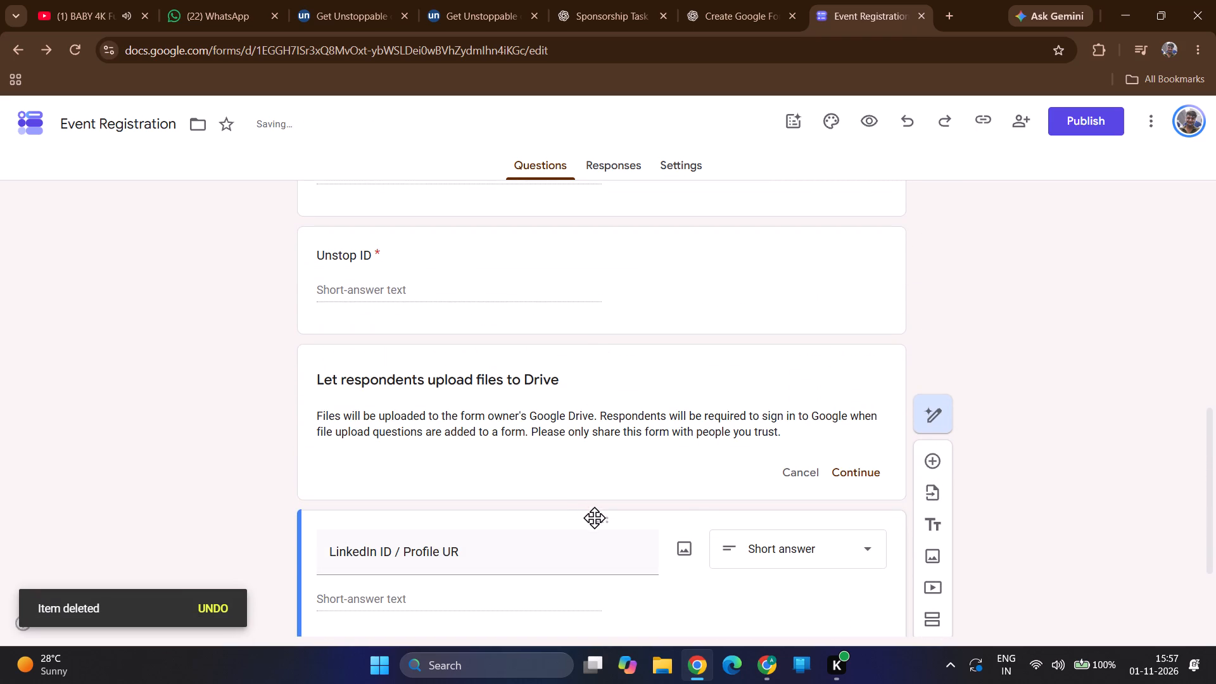
{"action": "left_click_drag", "start_coordinate": [596, 519], "coordinate": [560, 459]}
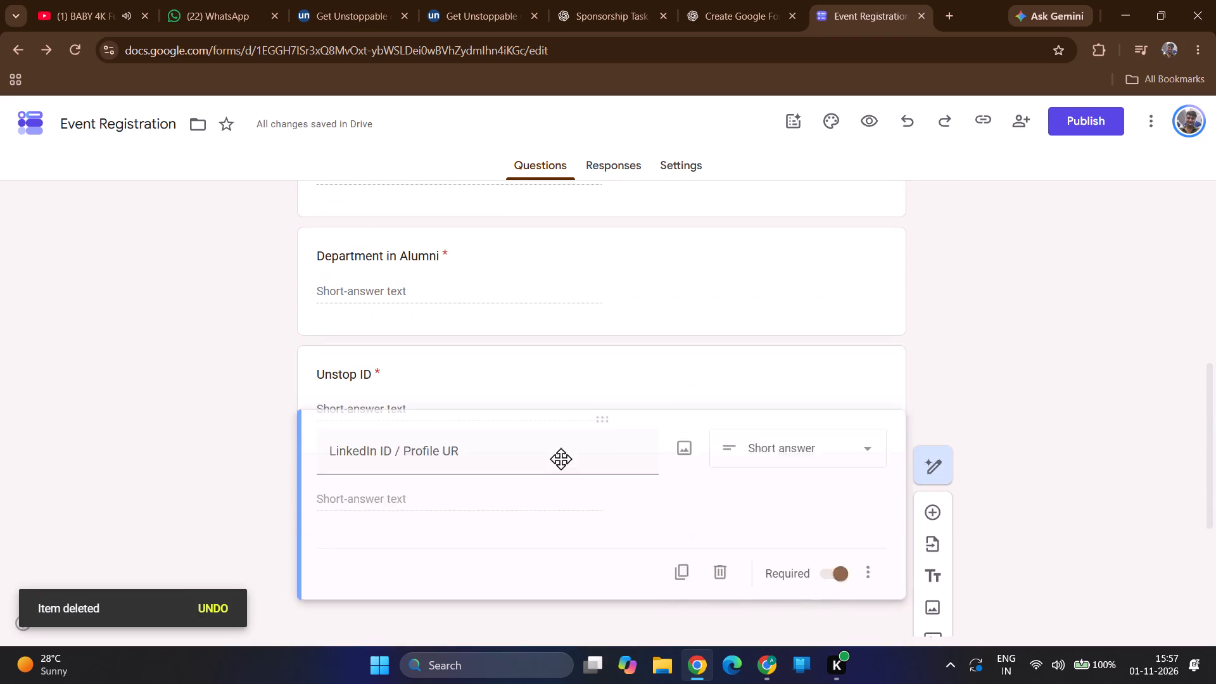
{"action": "left_click_drag", "start_coordinate": [560, 459], "coordinate": [560, 485]}
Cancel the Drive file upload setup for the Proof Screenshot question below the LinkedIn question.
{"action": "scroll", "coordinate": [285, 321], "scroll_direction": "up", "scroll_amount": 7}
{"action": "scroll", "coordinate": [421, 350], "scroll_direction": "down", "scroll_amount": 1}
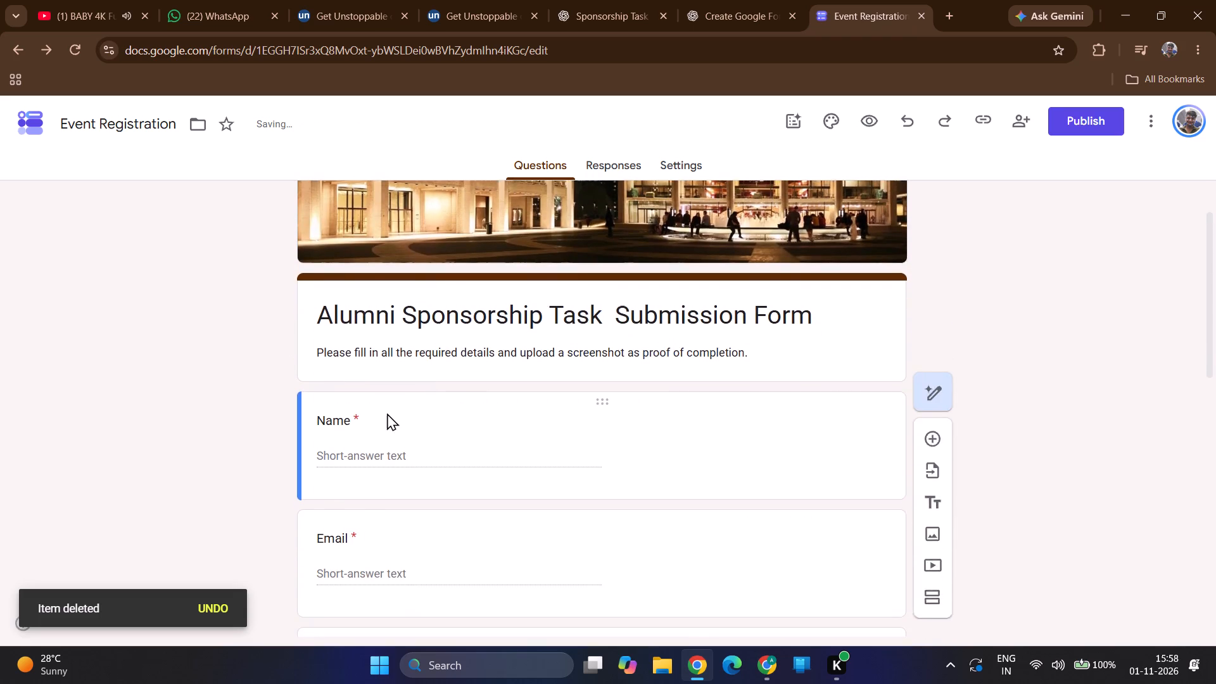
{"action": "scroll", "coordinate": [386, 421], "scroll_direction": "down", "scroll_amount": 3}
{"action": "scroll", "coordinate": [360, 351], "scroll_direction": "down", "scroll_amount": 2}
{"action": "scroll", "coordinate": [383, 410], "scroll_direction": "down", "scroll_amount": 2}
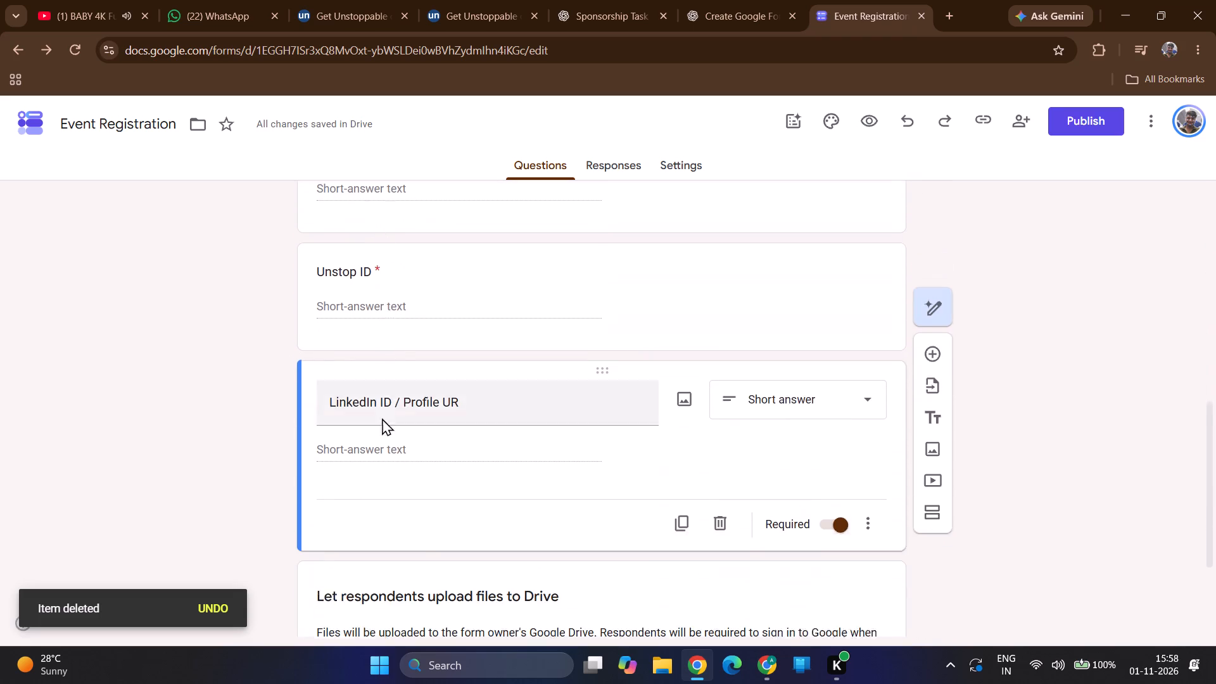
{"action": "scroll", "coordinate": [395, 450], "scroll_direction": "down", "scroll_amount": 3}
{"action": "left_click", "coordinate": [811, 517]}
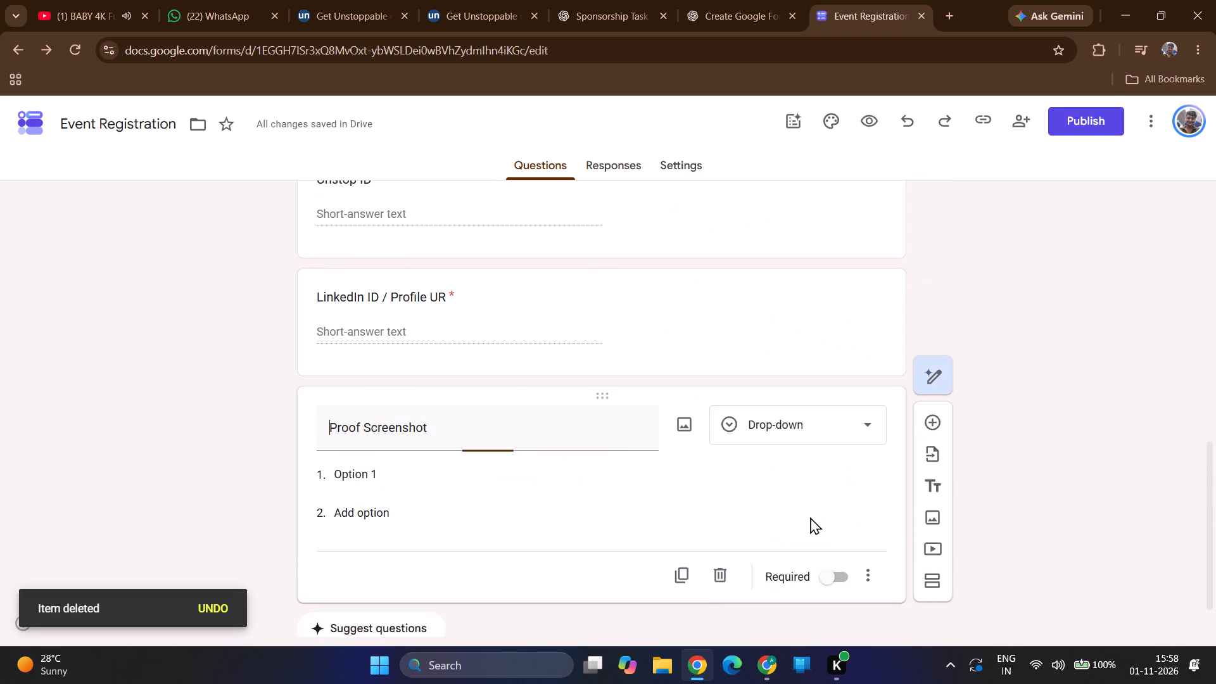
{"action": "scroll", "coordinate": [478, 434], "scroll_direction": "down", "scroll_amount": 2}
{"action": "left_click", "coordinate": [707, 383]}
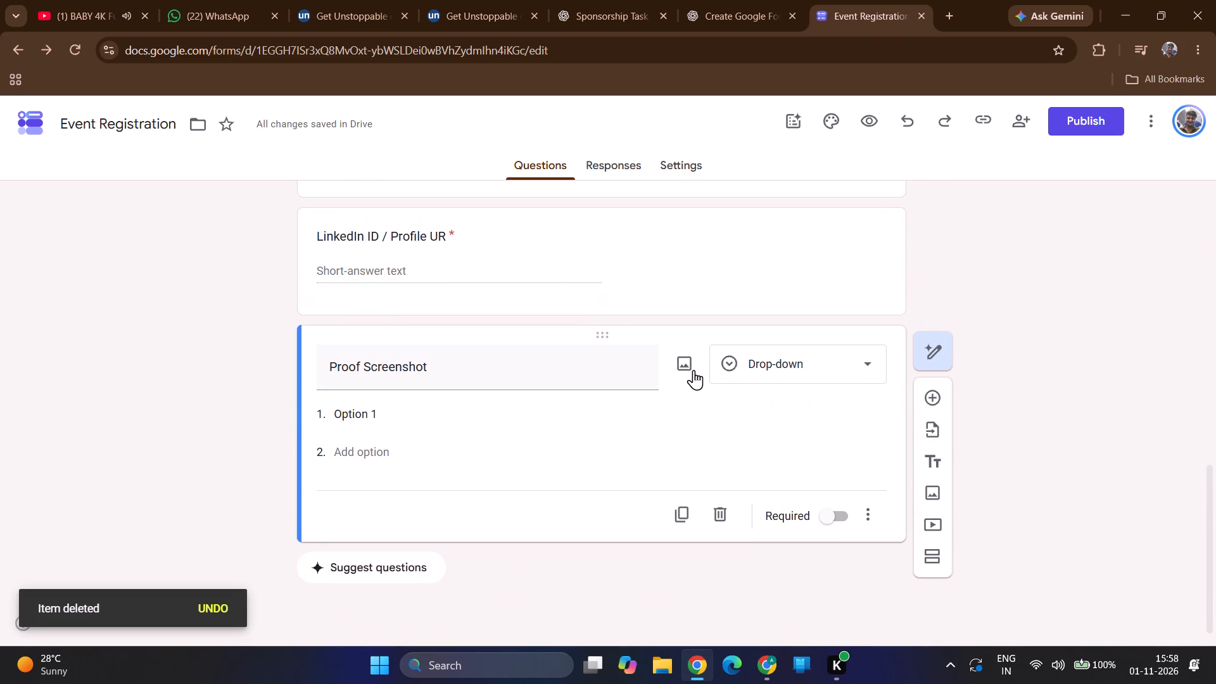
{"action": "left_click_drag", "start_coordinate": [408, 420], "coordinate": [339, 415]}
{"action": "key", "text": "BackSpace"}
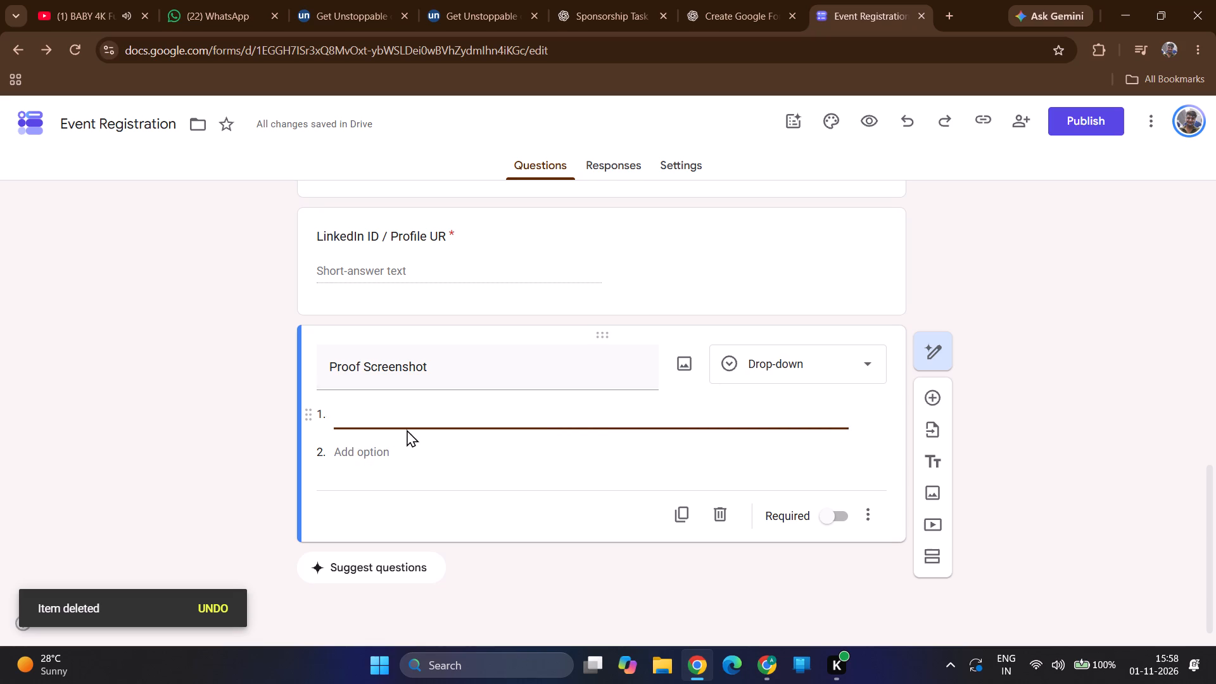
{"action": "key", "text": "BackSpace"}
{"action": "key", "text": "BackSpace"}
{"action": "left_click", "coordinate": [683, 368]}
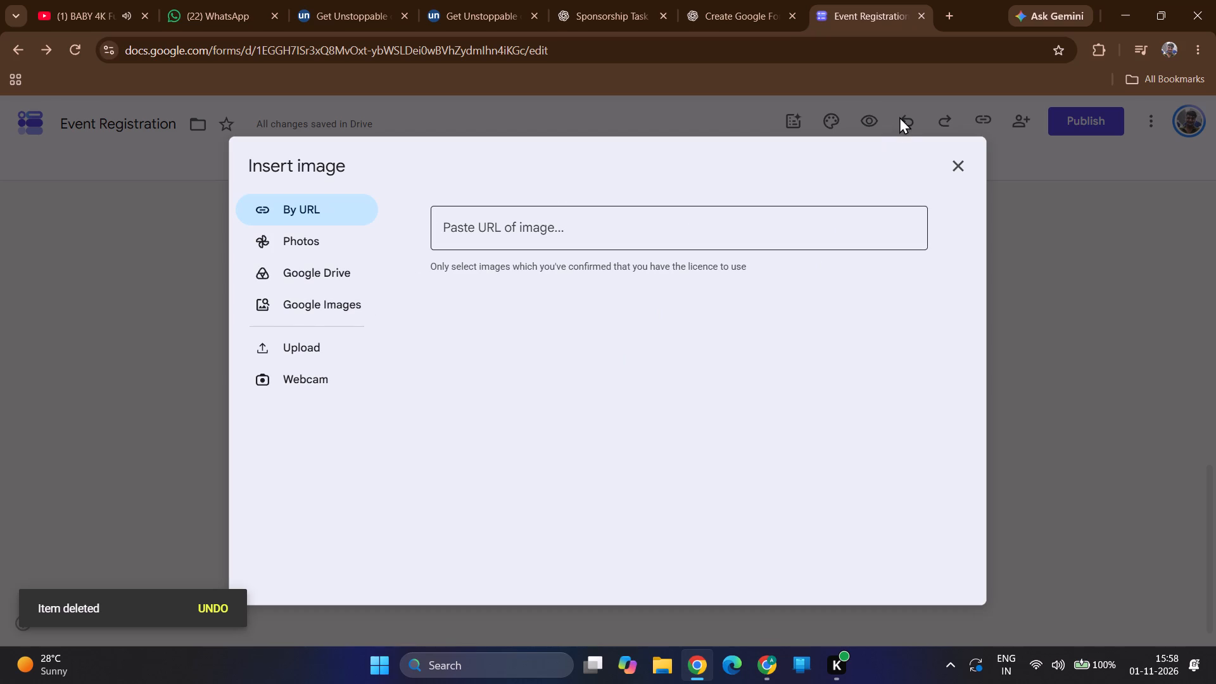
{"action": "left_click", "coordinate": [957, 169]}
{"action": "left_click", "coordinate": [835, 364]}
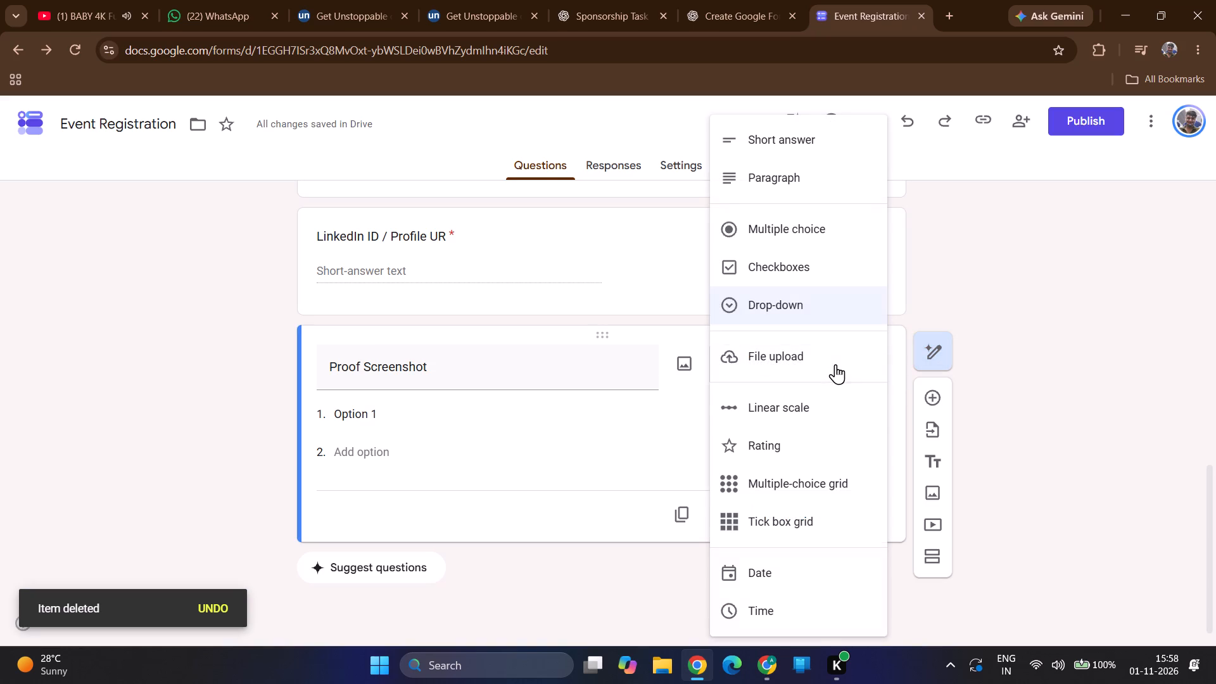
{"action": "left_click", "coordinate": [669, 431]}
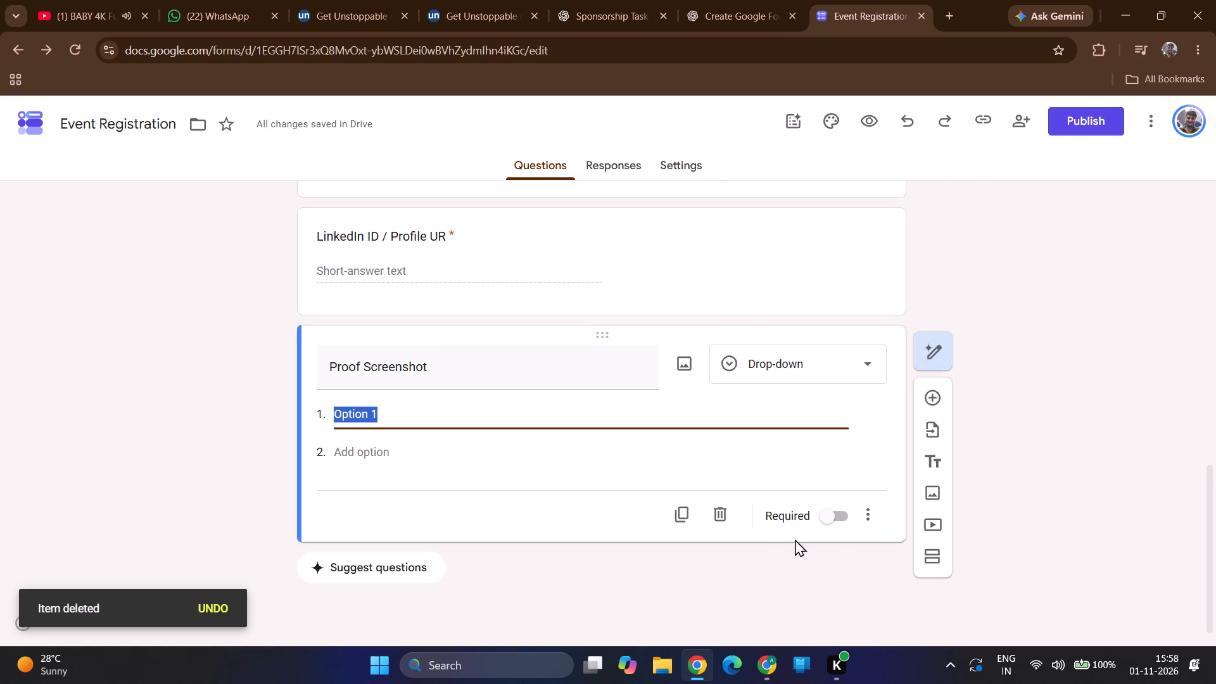
Delete the Proof Screenshot drop-down question.
{"action": "left_click", "coordinate": [727, 517]}
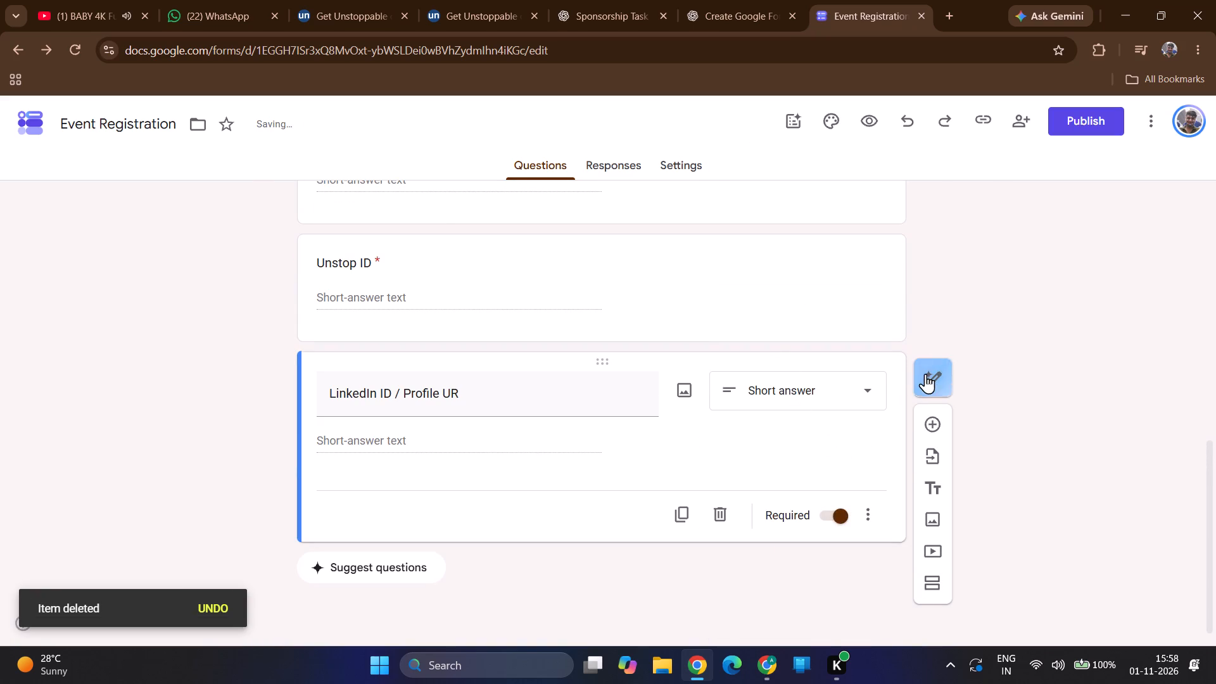
Add a new untitled question below the LinkedIn ID question and set its answer type to Short answer.
{"action": "left_click", "coordinate": [896, 372]}
{"action": "left_click", "coordinate": [930, 422]}
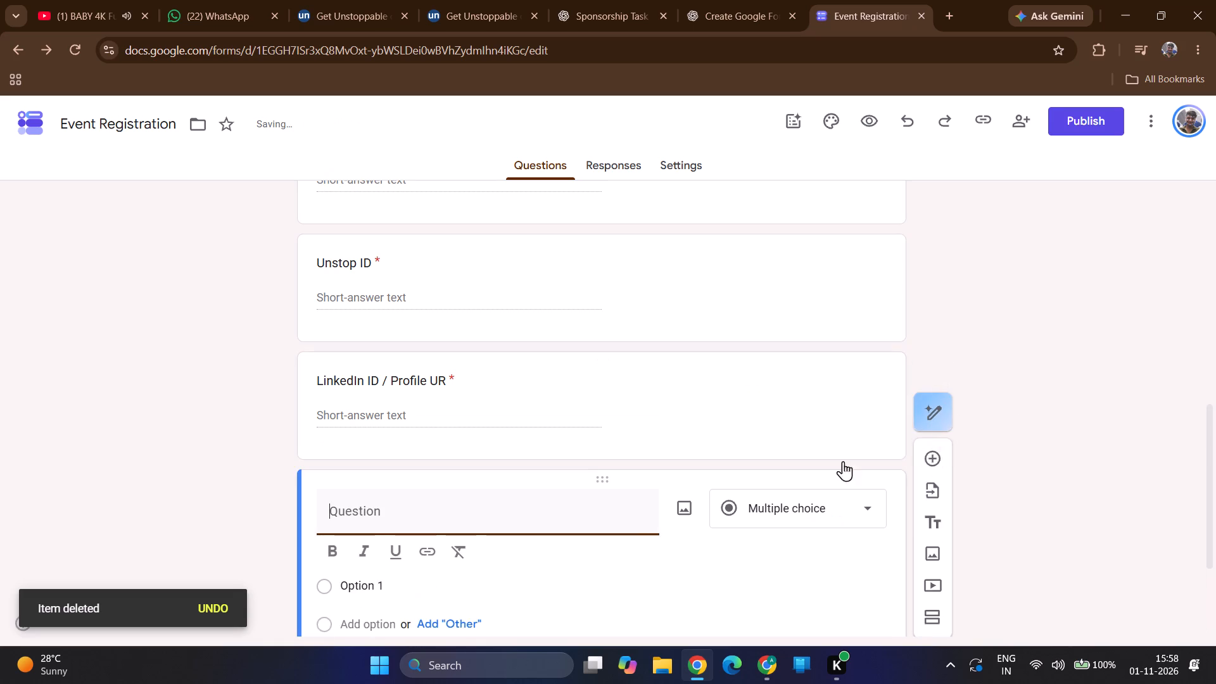
{"action": "scroll", "coordinate": [803, 488], "scroll_direction": "down", "scroll_amount": 1}
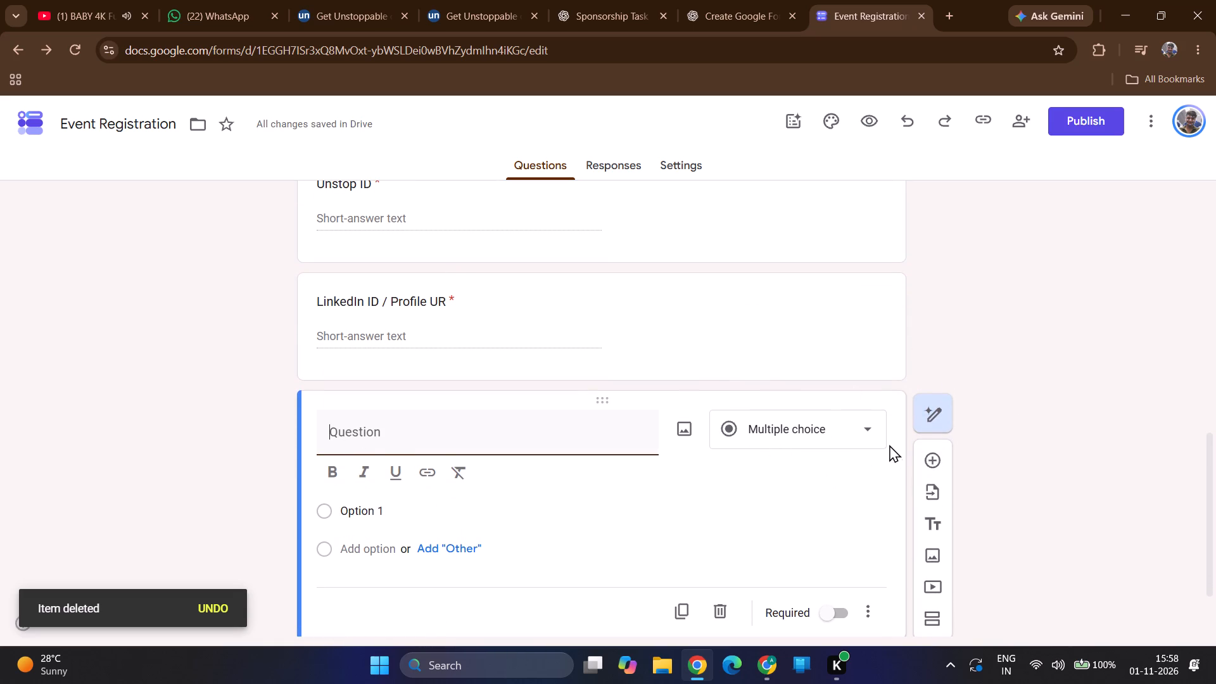
{"action": "left_click", "coordinate": [832, 424]}
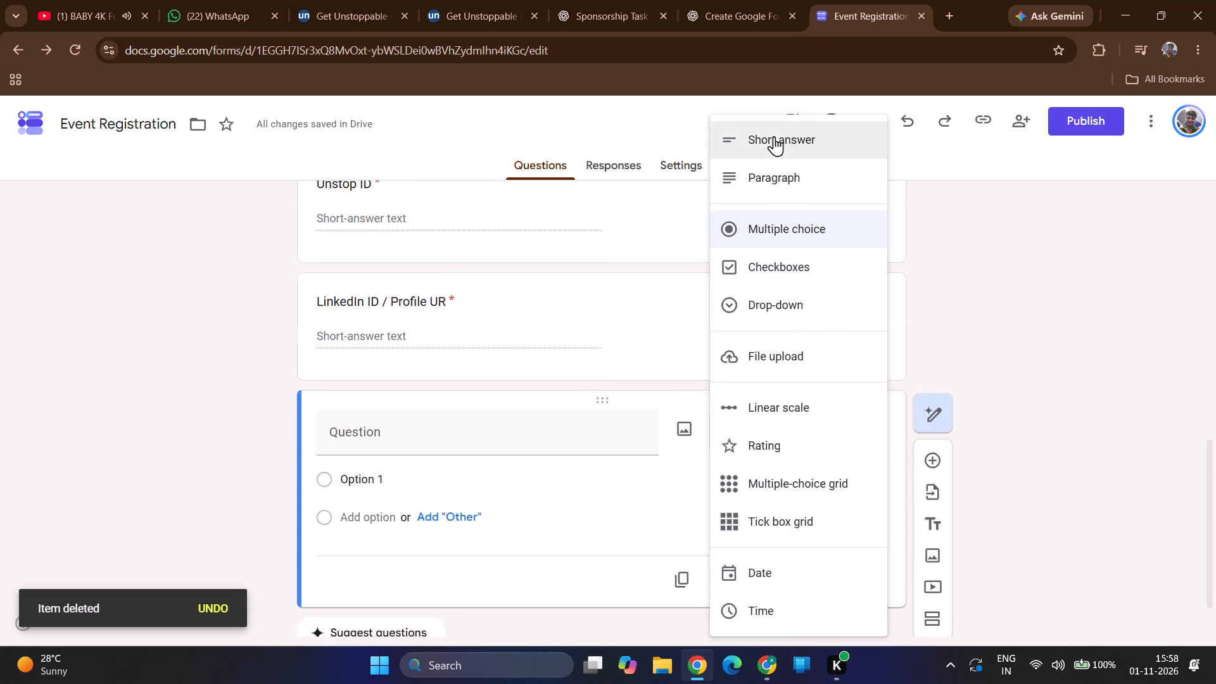
{"action": "left_click", "coordinate": [768, 153]}
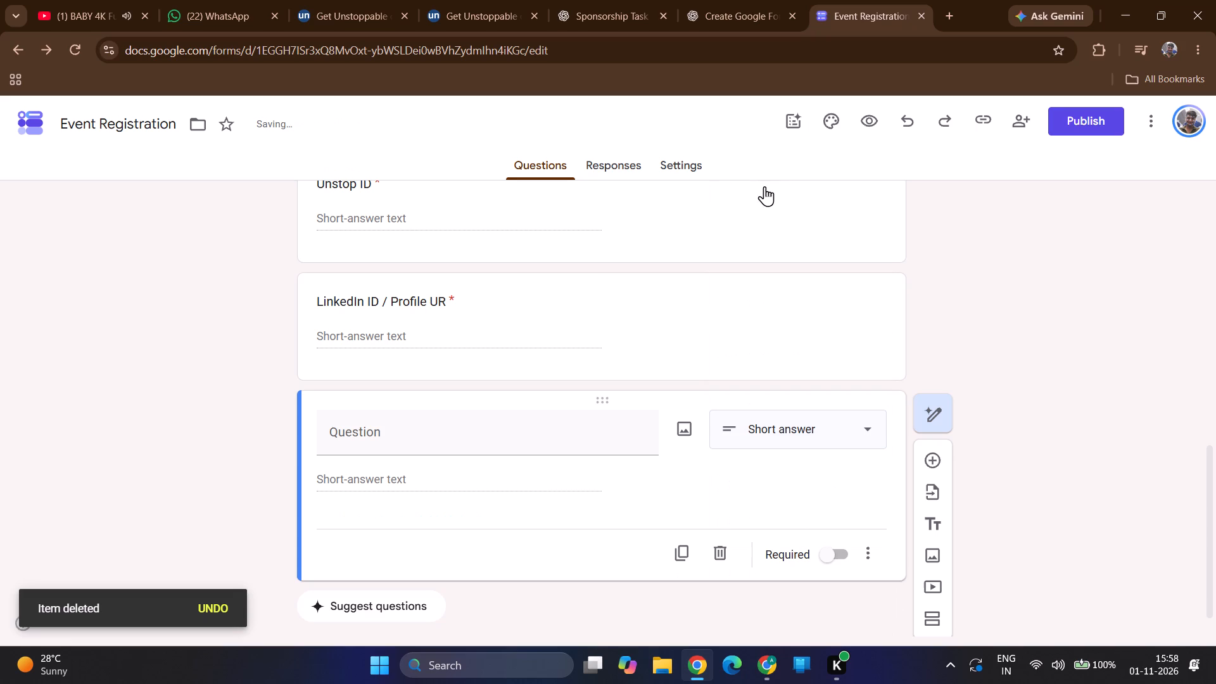
Title the new short-answer question PROOF SCREENSHOT and make it required.
{"action": "left_click", "coordinate": [505, 432]}
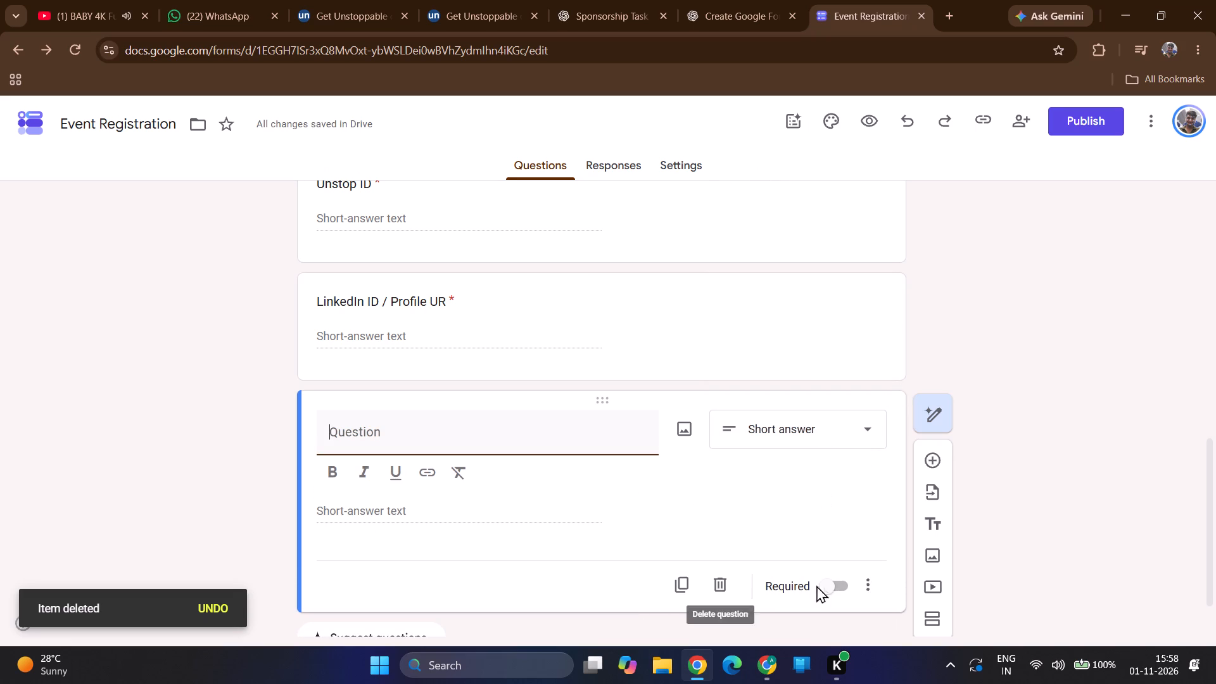
{"action": "left_click", "coordinate": [842, 582]}
{"action": "left_click", "coordinate": [827, 557]}
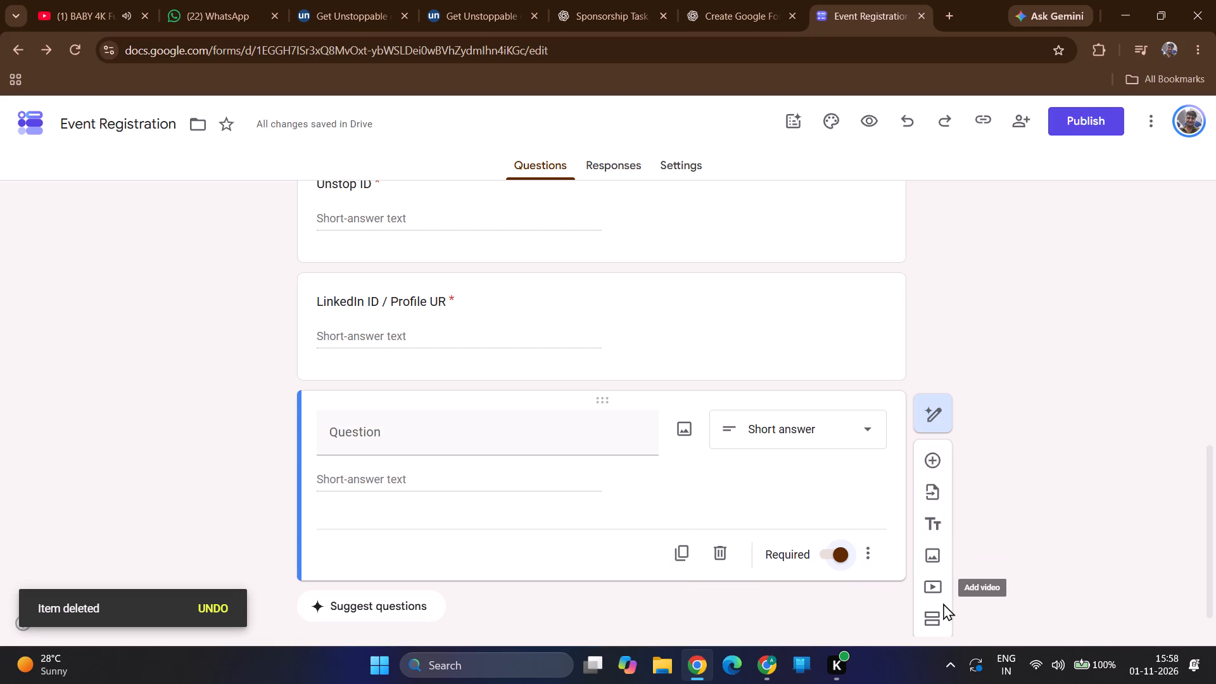
{"action": "left_click", "coordinate": [489, 440]}
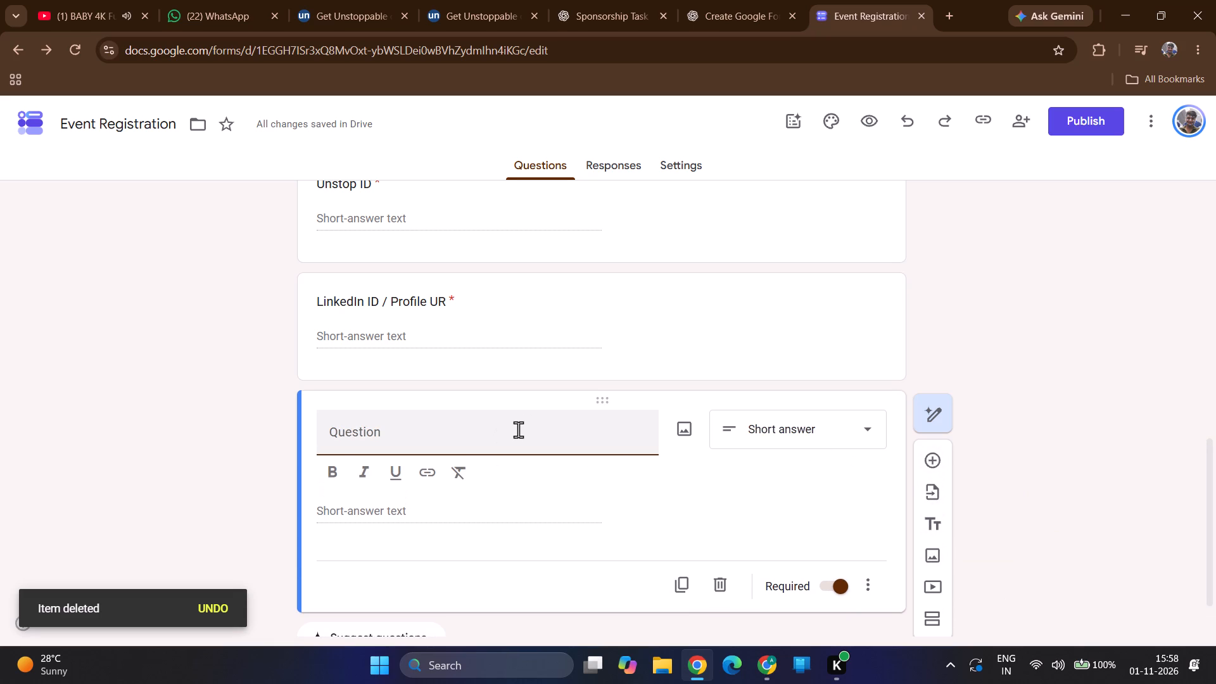
{"action": "type", "text": "PROOF SCREE"}
{"action": "type", "text": "NSHOT"}
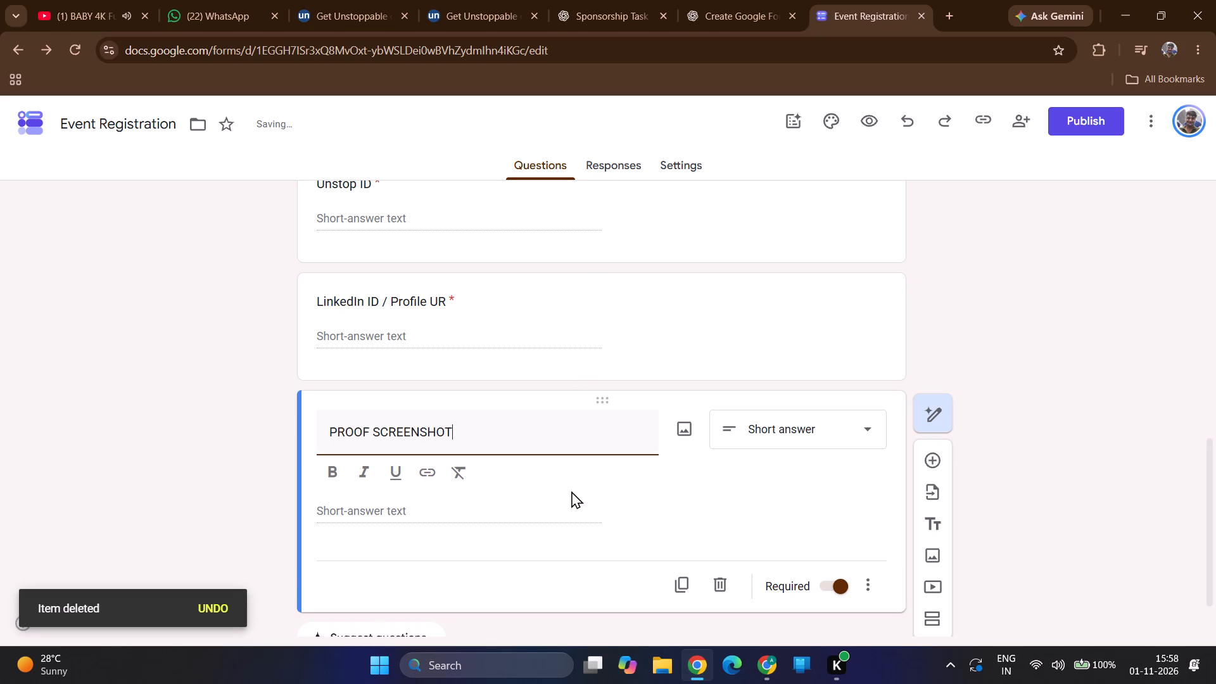
{"action": "left_click", "coordinate": [840, 534]}
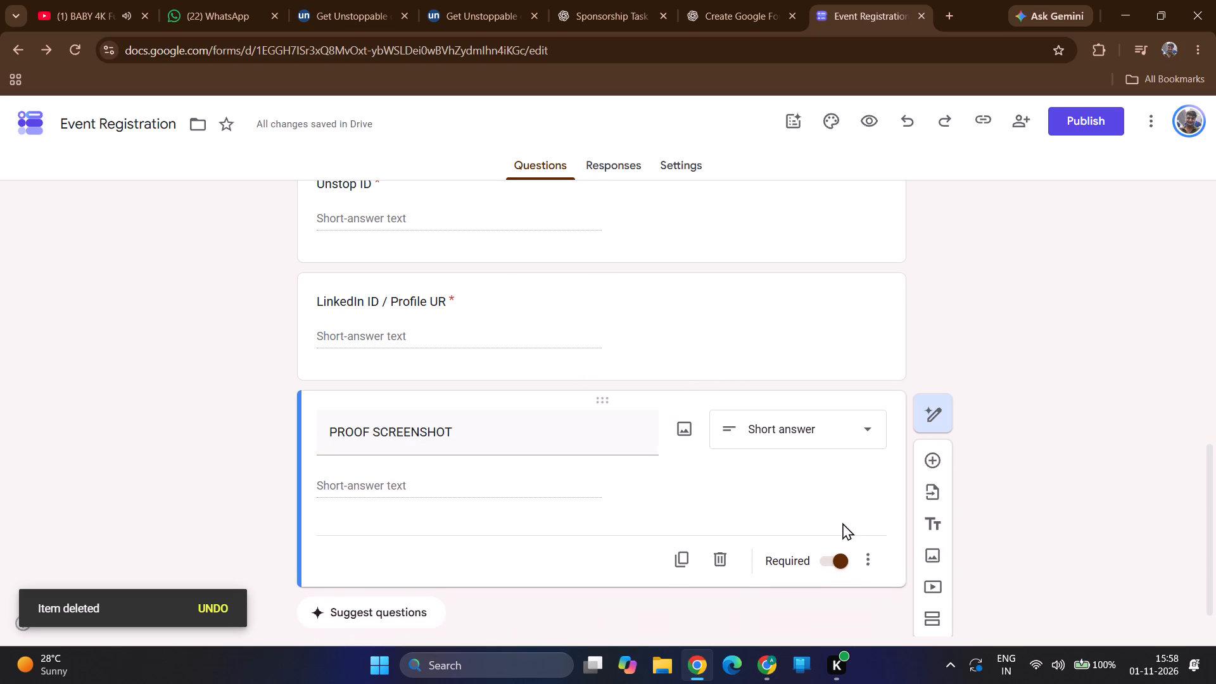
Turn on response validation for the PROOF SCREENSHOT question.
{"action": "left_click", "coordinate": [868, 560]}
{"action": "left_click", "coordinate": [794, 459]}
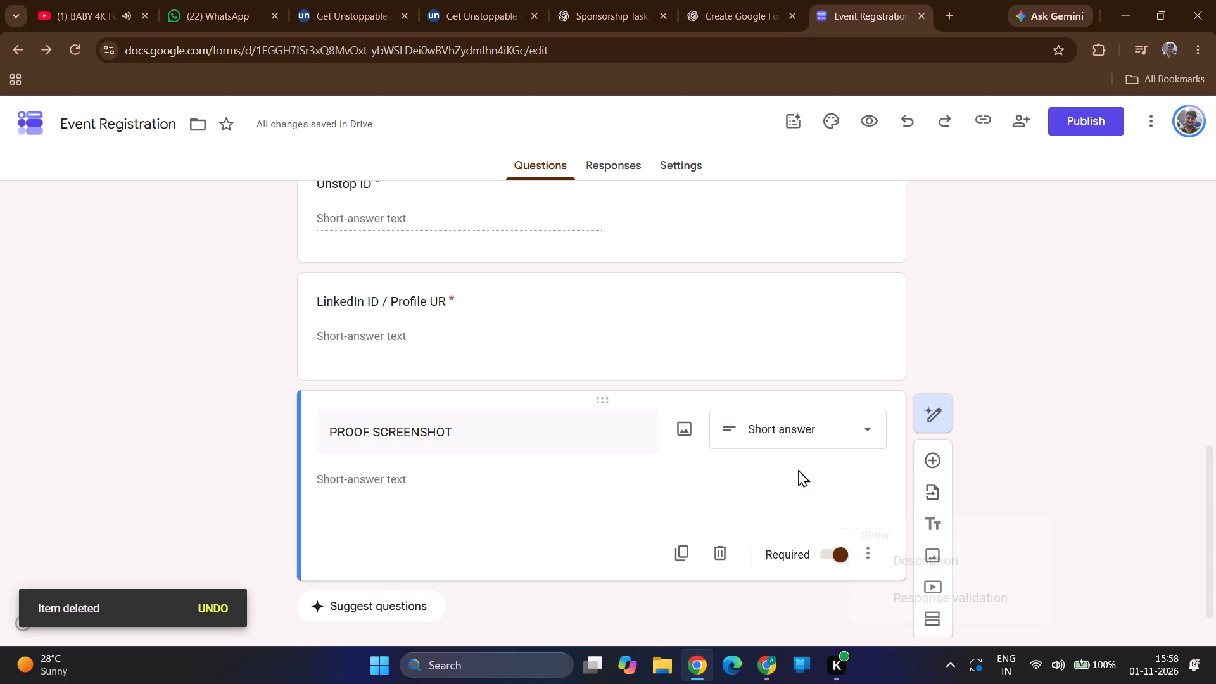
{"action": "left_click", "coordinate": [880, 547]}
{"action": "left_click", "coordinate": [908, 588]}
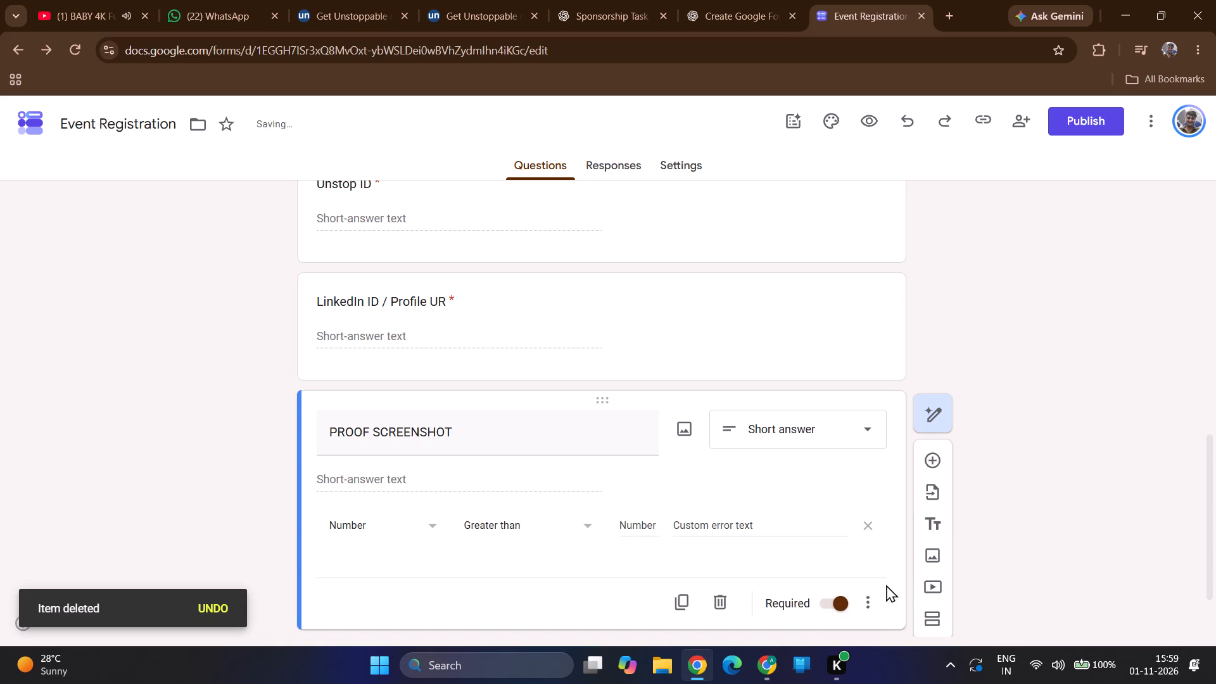
Add a description field to the PROOF SCREENSHOT question.
{"action": "left_click", "coordinate": [876, 597]}
{"action": "left_click", "coordinate": [912, 547]}
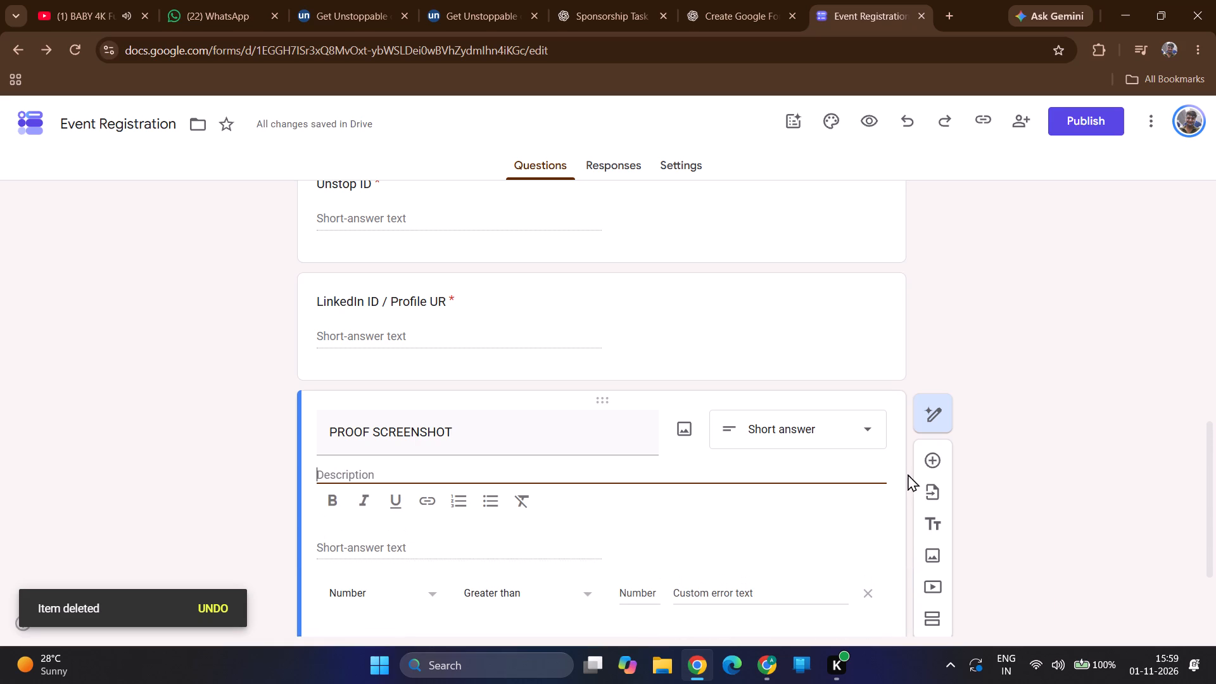
Change the PROOF SCREENSHOT question's answer type to File upload and allow respondents to upload files to Drive.
{"action": "left_click", "coordinate": [846, 430]}
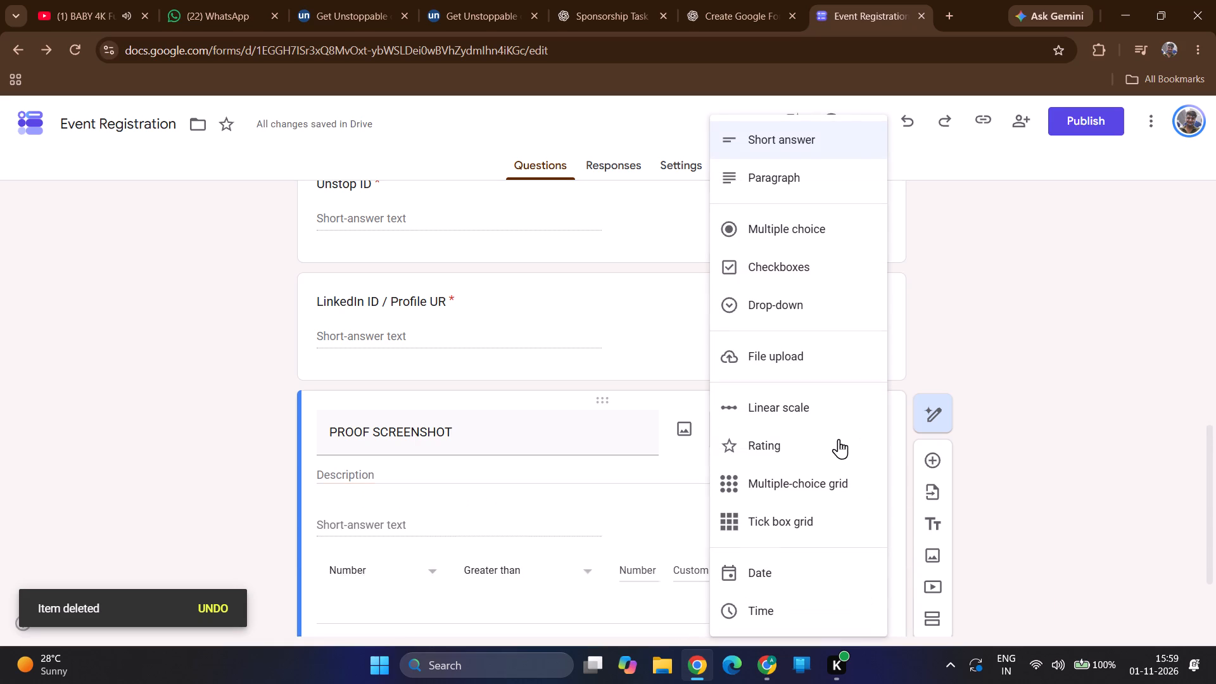
{"action": "scroll", "coordinate": [793, 503], "scroll_direction": "down", "scroll_amount": 1}
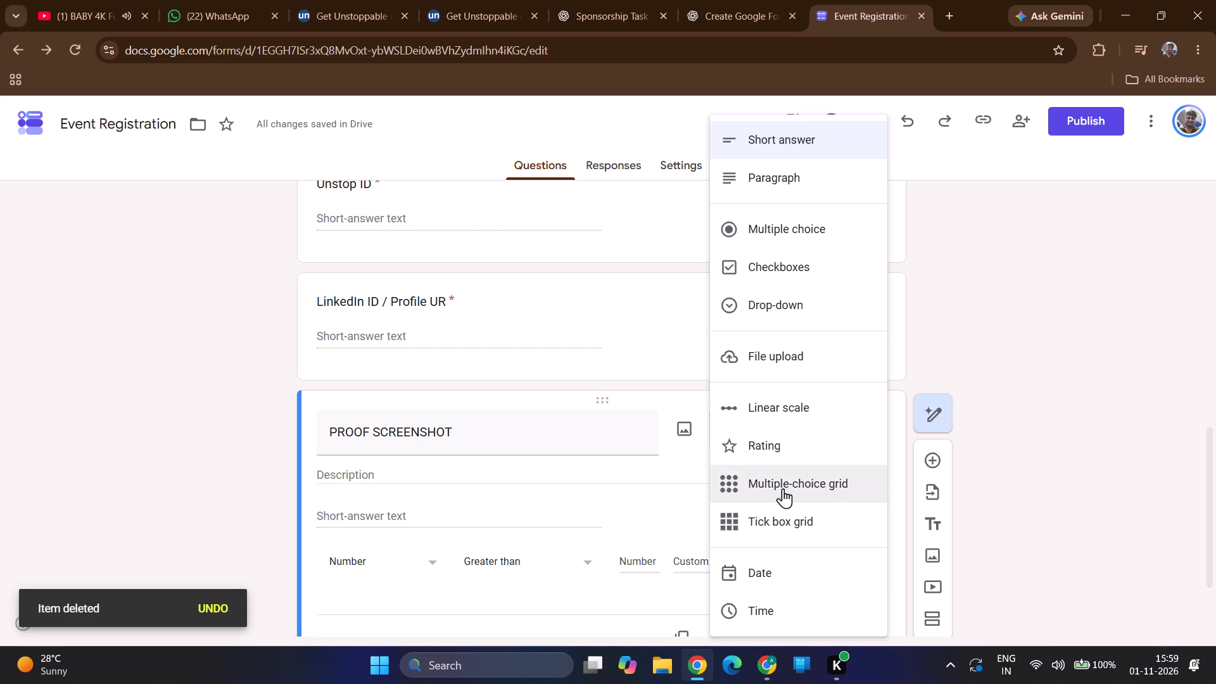
{"action": "left_click", "coordinate": [753, 360]}
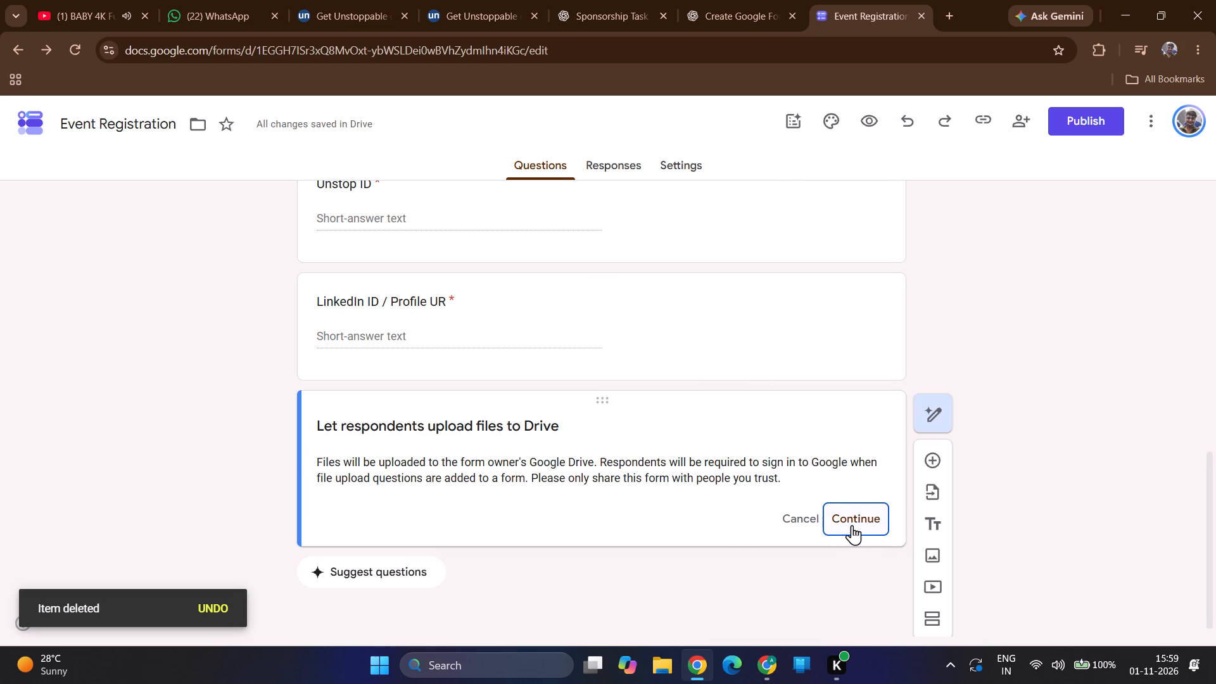
{"action": "left_click", "coordinate": [850, 522]}
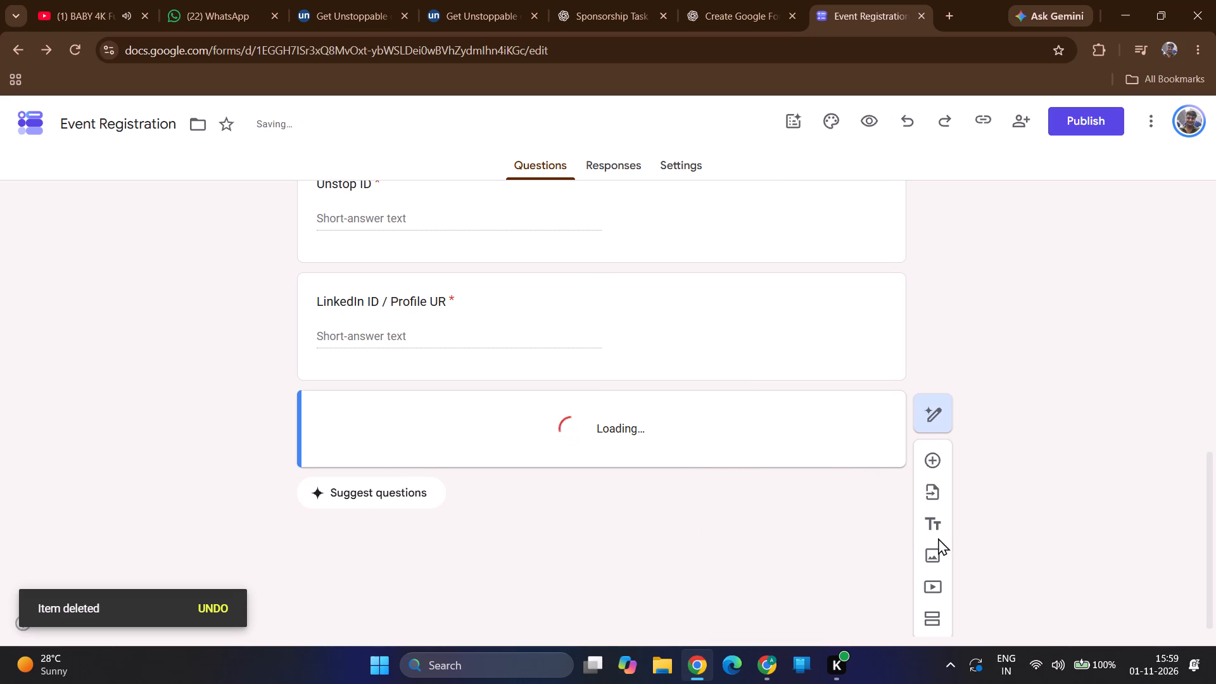
Set the maximum number of files for the PROOF SCREENSHOT upload to 10.
{"action": "scroll", "coordinate": [379, 493], "scroll_direction": "down", "scroll_amount": 2}
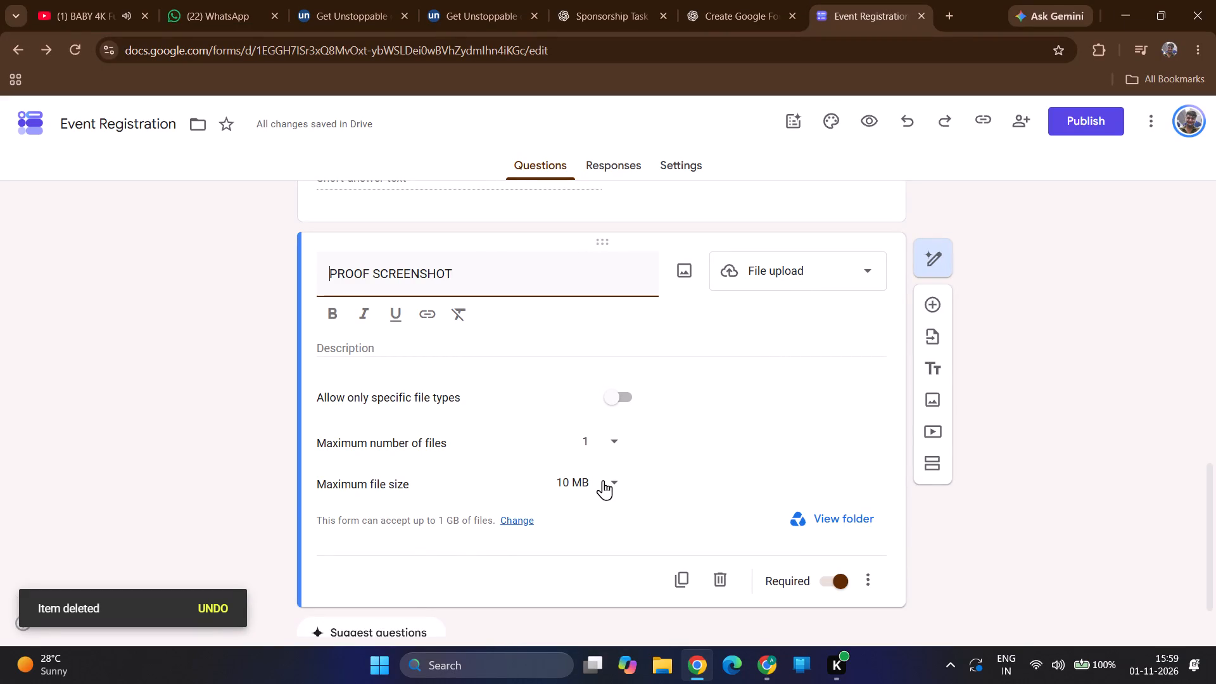
{"action": "left_click", "coordinate": [621, 439]}
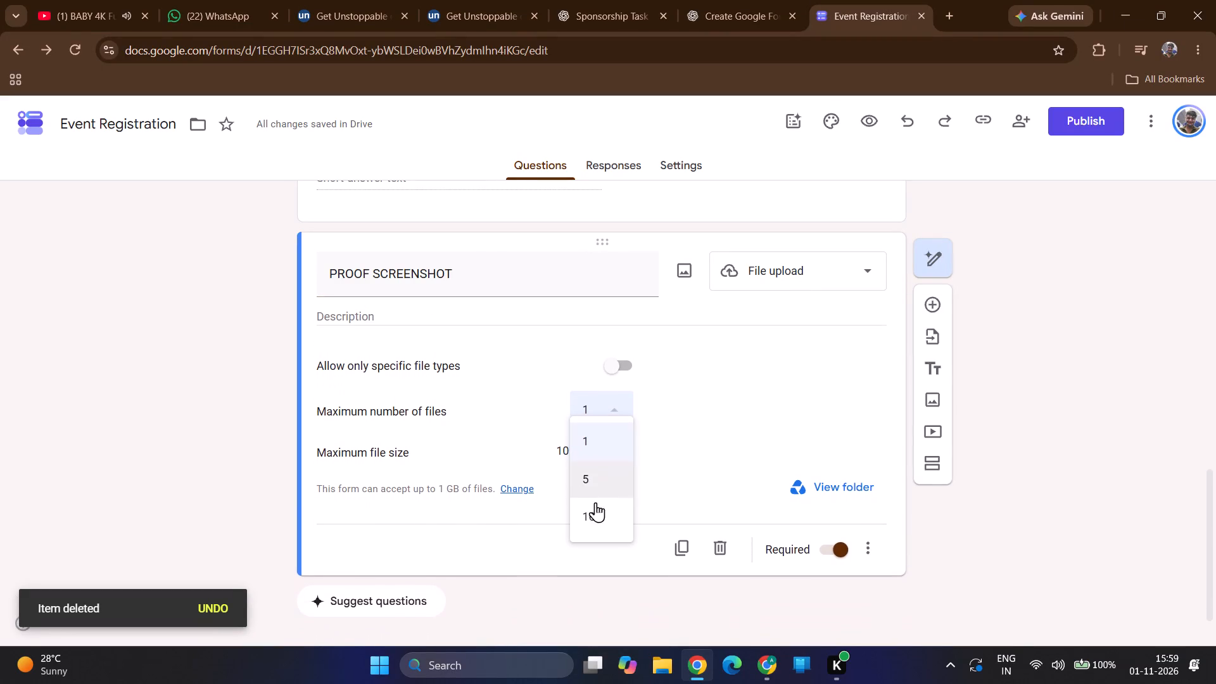
{"action": "left_click", "coordinate": [598, 514]}
{"action": "left_click", "coordinate": [515, 373]}
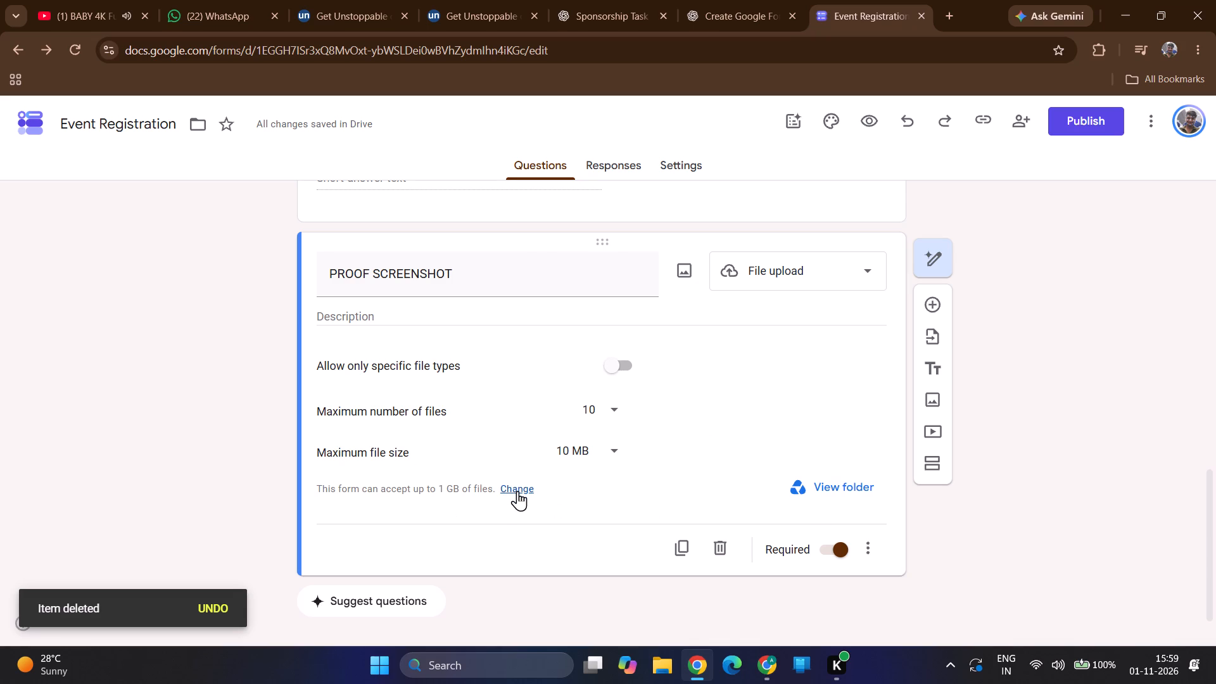
Open the Drive folder for the PROOF SCREENSHOT uploads and return to the form editor.
{"action": "left_click", "coordinate": [811, 490]}
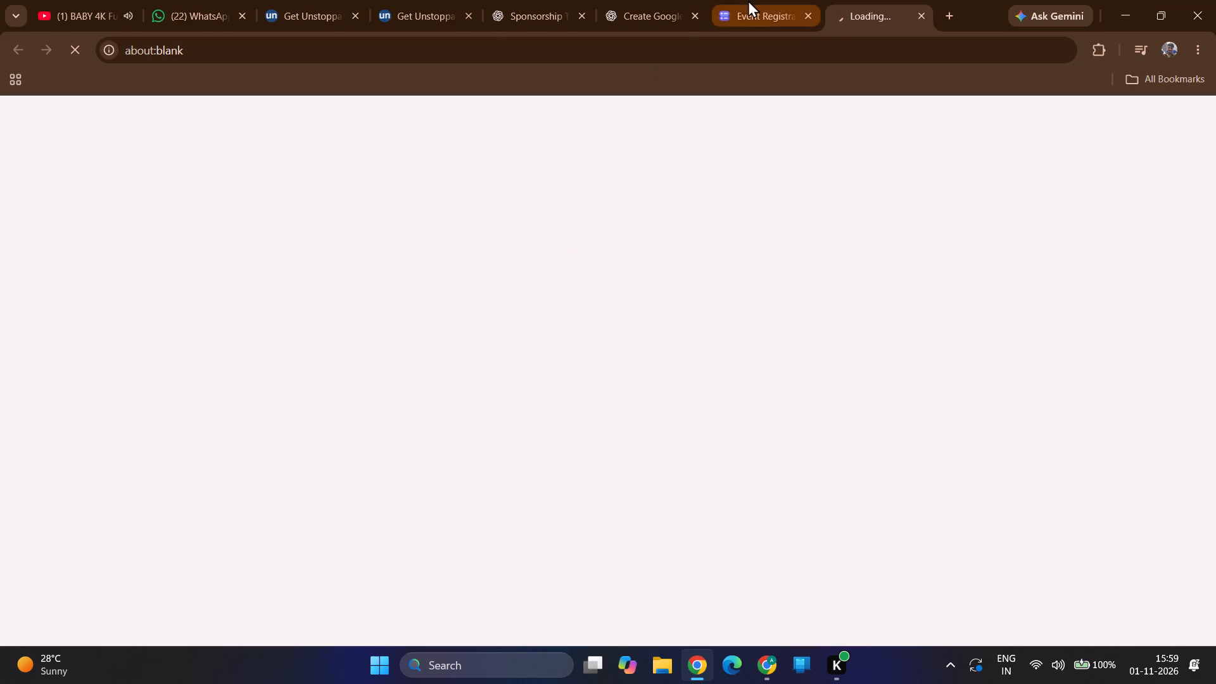
{"action": "left_click", "coordinate": [748, 0]}
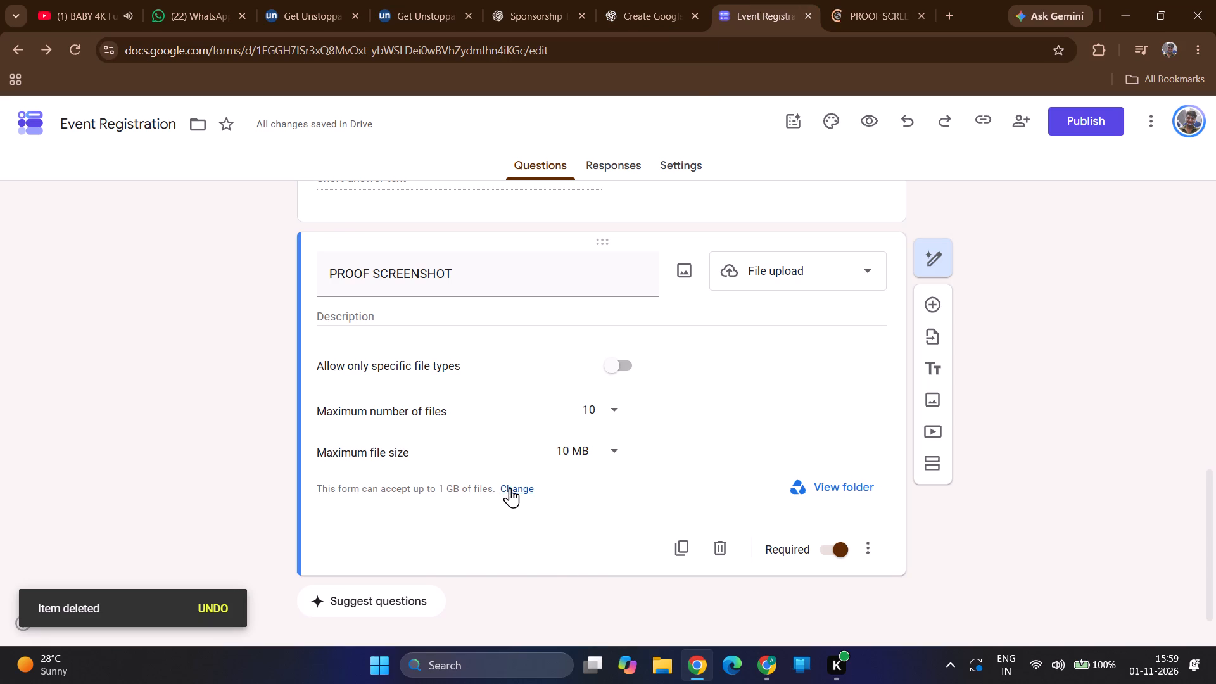
From the upload question's size-limit link, go to the form's response settings and set Collect email addresses to Verified.
{"action": "left_click", "coordinate": [509, 488]}
{"action": "scroll", "coordinate": [518, 494], "scroll_direction": "down", "scroll_amount": 2}
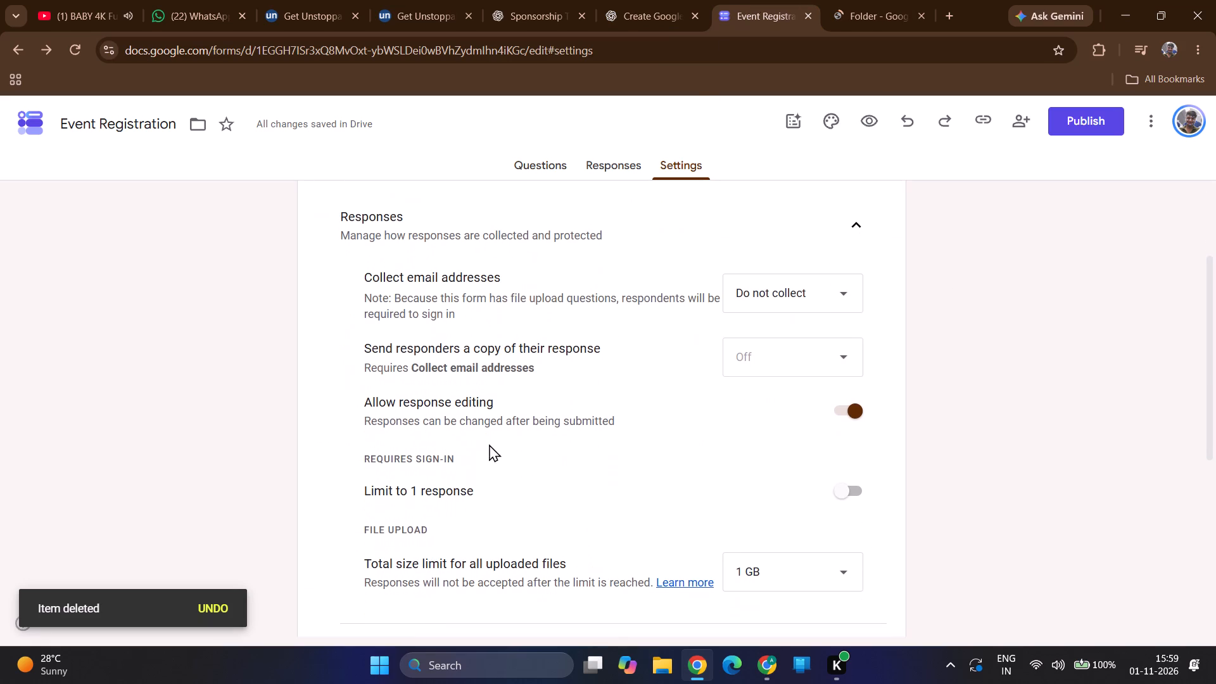
{"action": "left_click", "coordinate": [815, 295]}
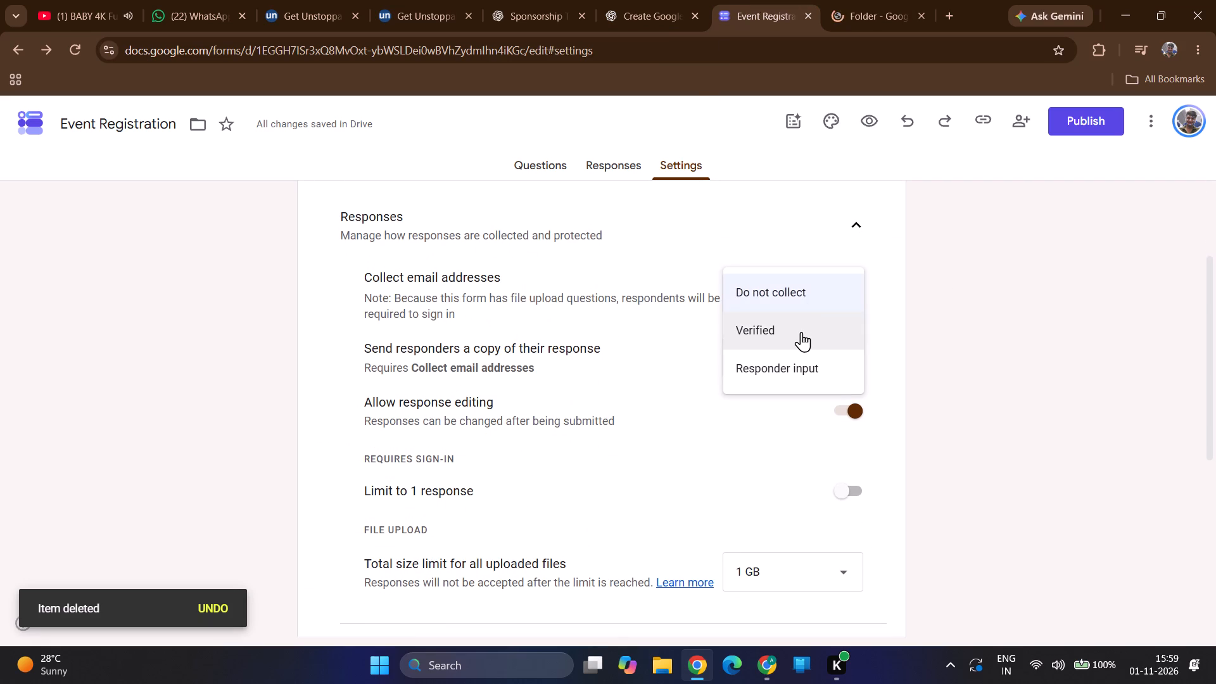
{"action": "left_click", "coordinate": [797, 336]}
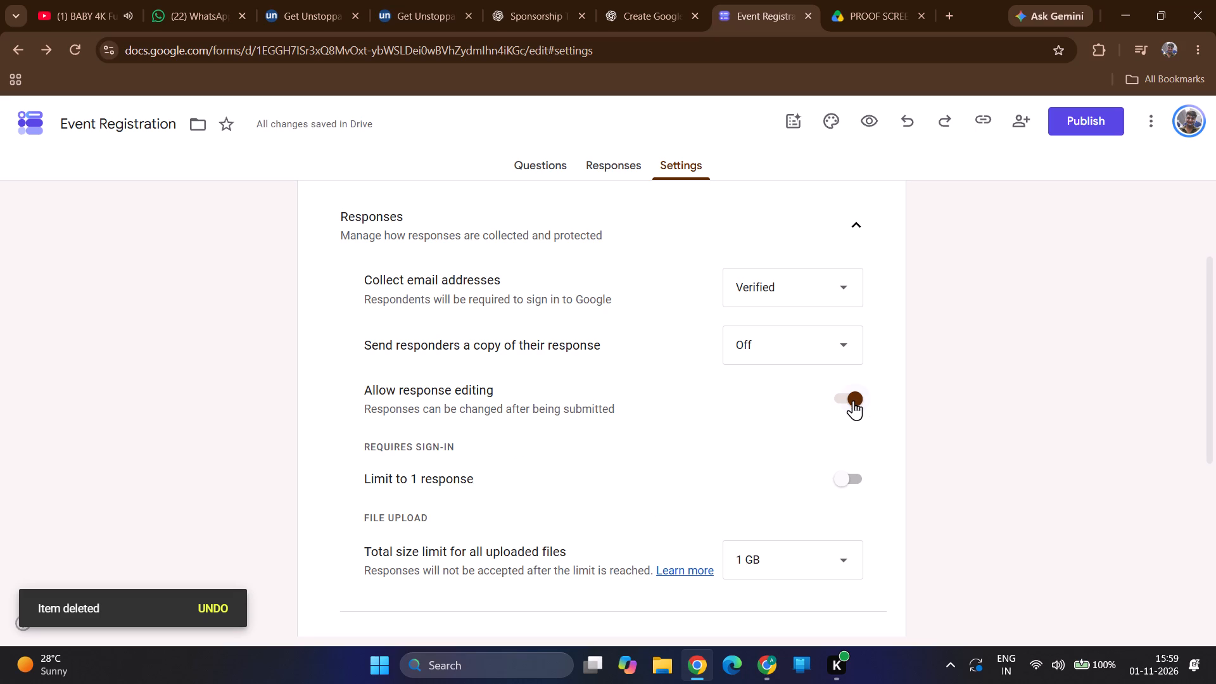
Examine the remaining form settings, the responses page and the PROOF SCREENSHOT question's upload options.
{"action": "scroll", "coordinate": [699, 512], "scroll_direction": "down", "scroll_amount": 3}
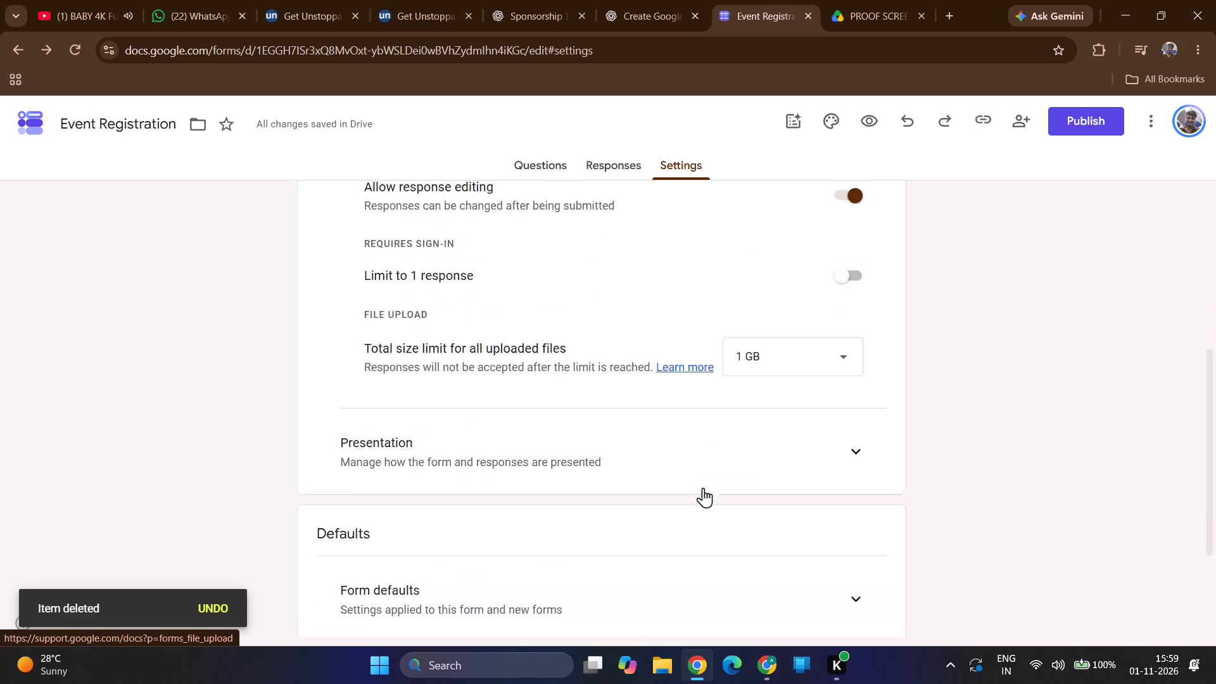
{"action": "scroll", "coordinate": [588, 467], "scroll_direction": "down", "scroll_amount": 4}
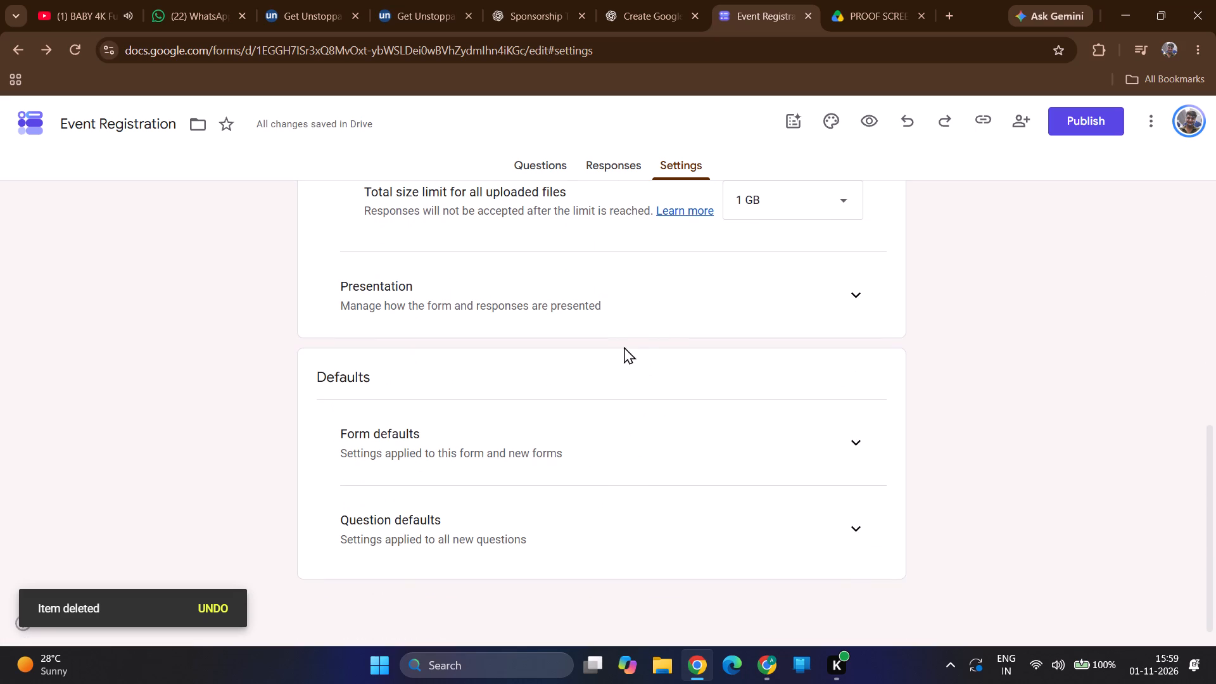
{"action": "left_click", "coordinate": [681, 307]}
{"action": "scroll", "coordinate": [776, 319], "scroll_direction": "up", "scroll_amount": 3}
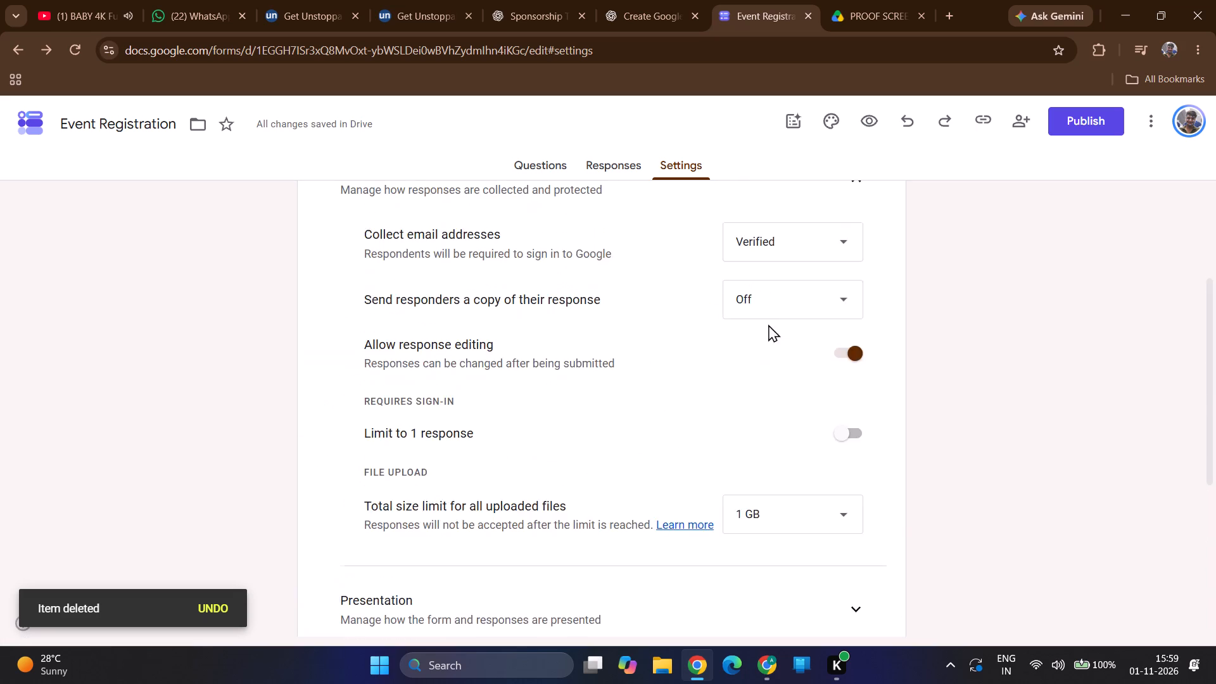
{"action": "scroll", "coordinate": [768, 324], "scroll_direction": "up", "scroll_amount": 9}
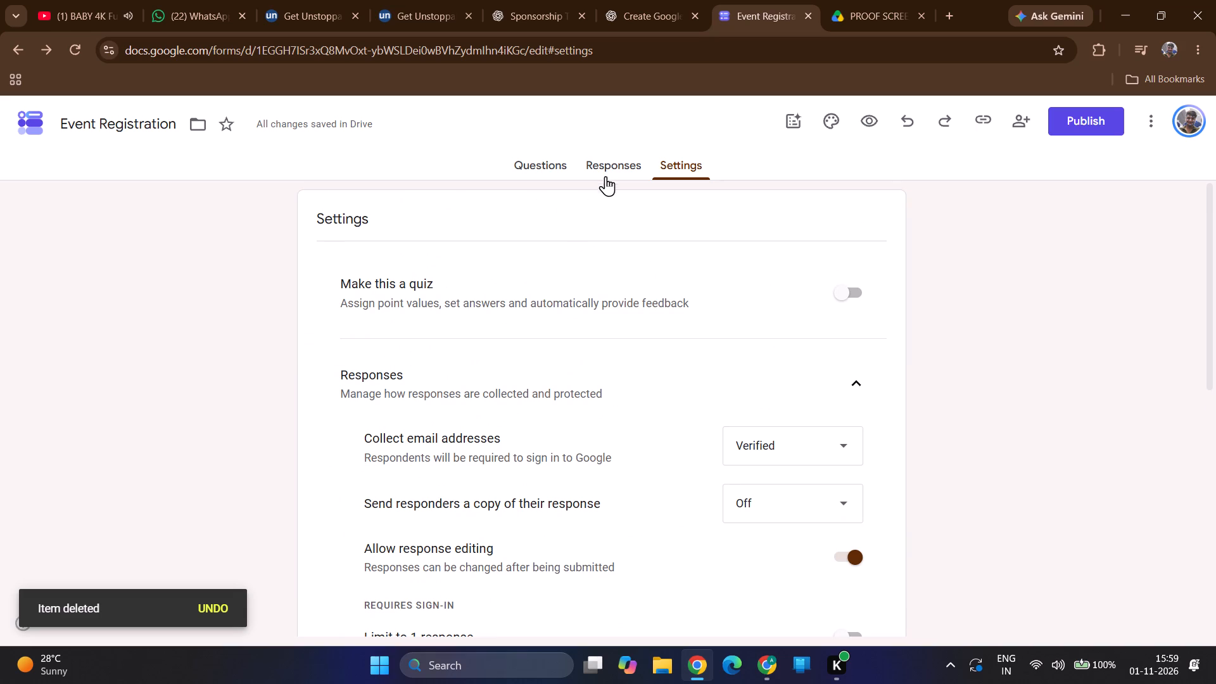
{"action": "left_click", "coordinate": [607, 172]}
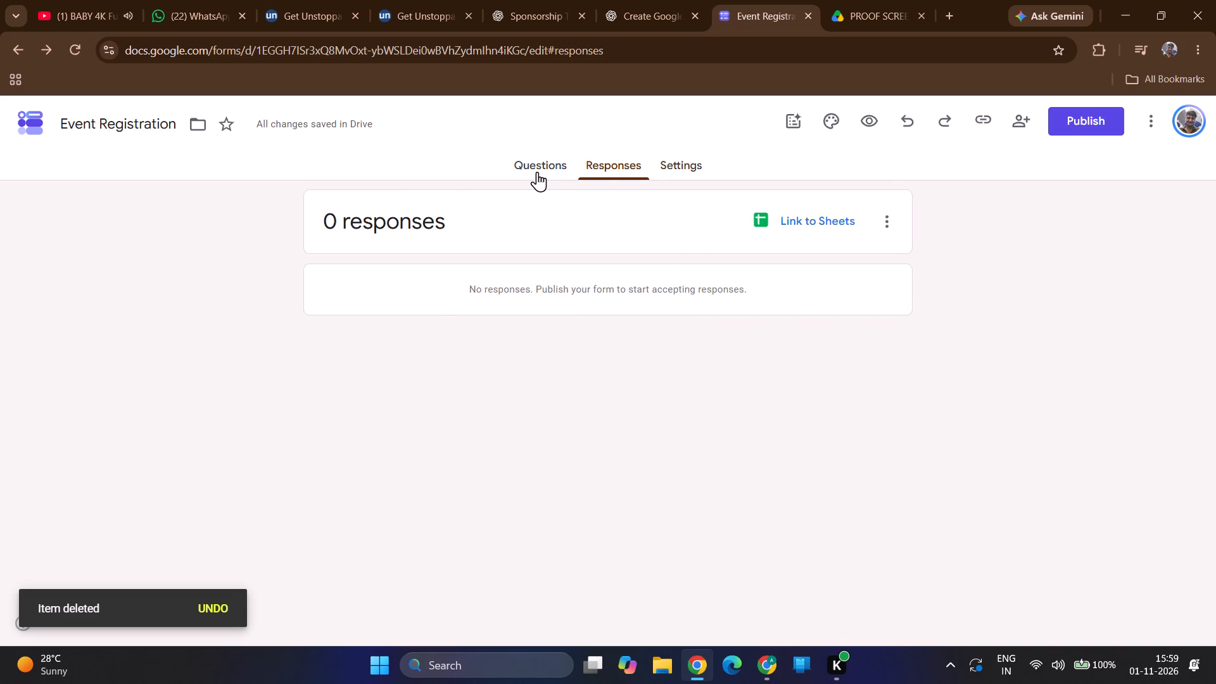
{"action": "left_click", "coordinate": [536, 172]}
{"action": "scroll", "coordinate": [628, 494], "scroll_direction": "down", "scroll_amount": 16}
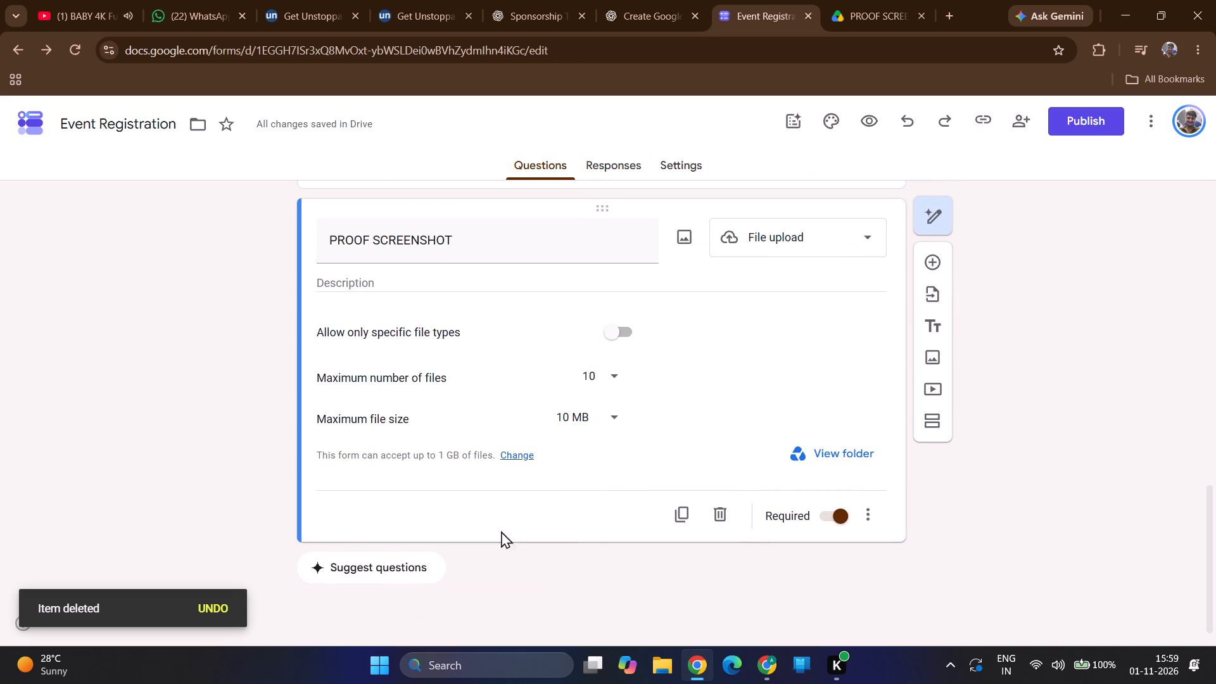
Link the form's responses to a new spreadsheet, keeping the suggested name.
{"action": "left_click", "coordinate": [609, 151]}
{"action": "left_click", "coordinate": [764, 207]}
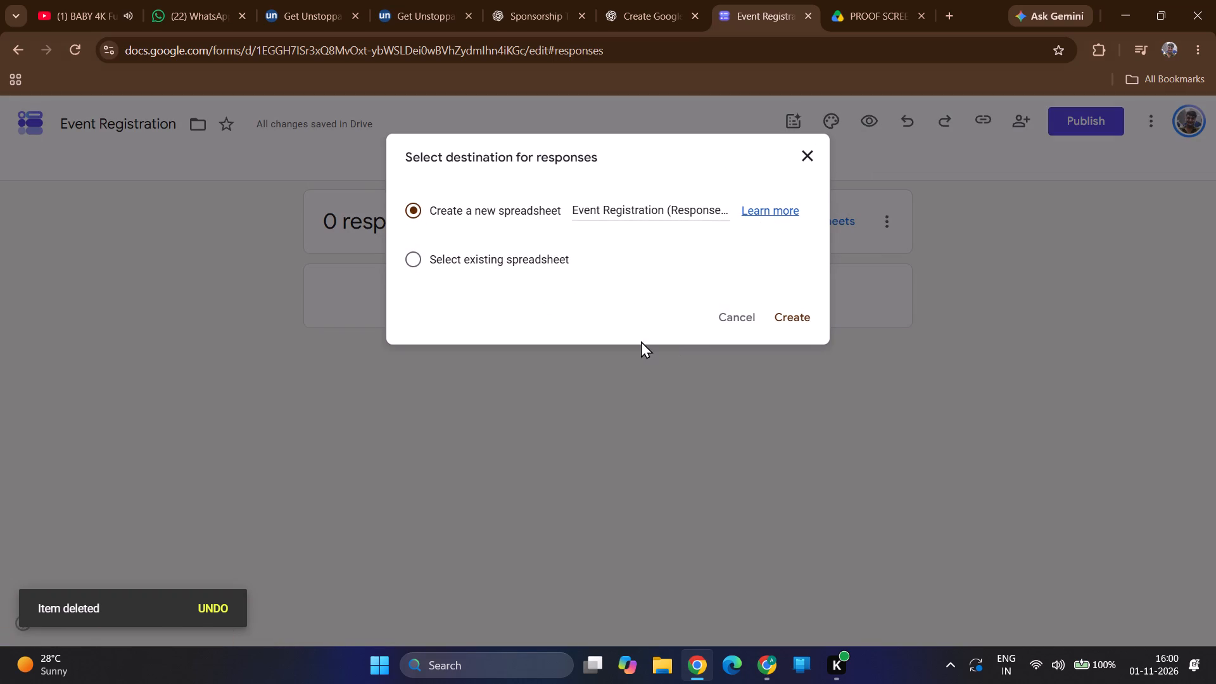
{"action": "left_click", "coordinate": [780, 317]}
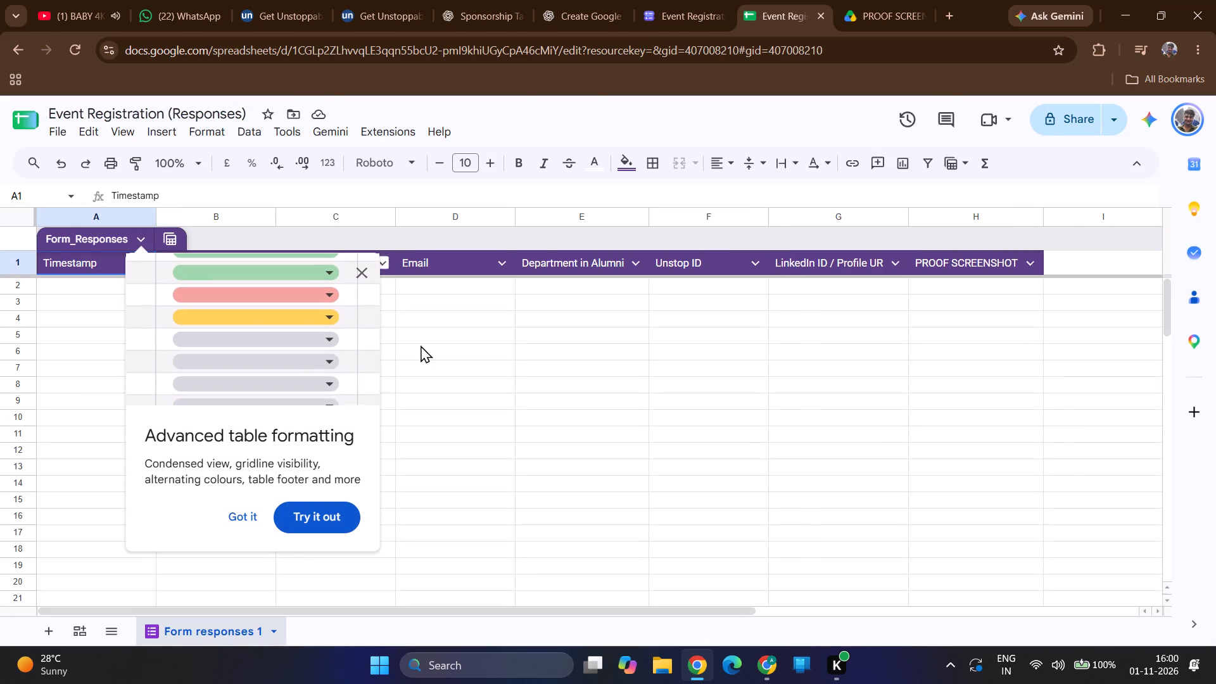
Return to the form's questions and review them from the title through to the PROOF SCREENSHOT upload.
{"action": "left_click", "coordinate": [690, 1]}
{"action": "left_click", "coordinate": [568, 162]}
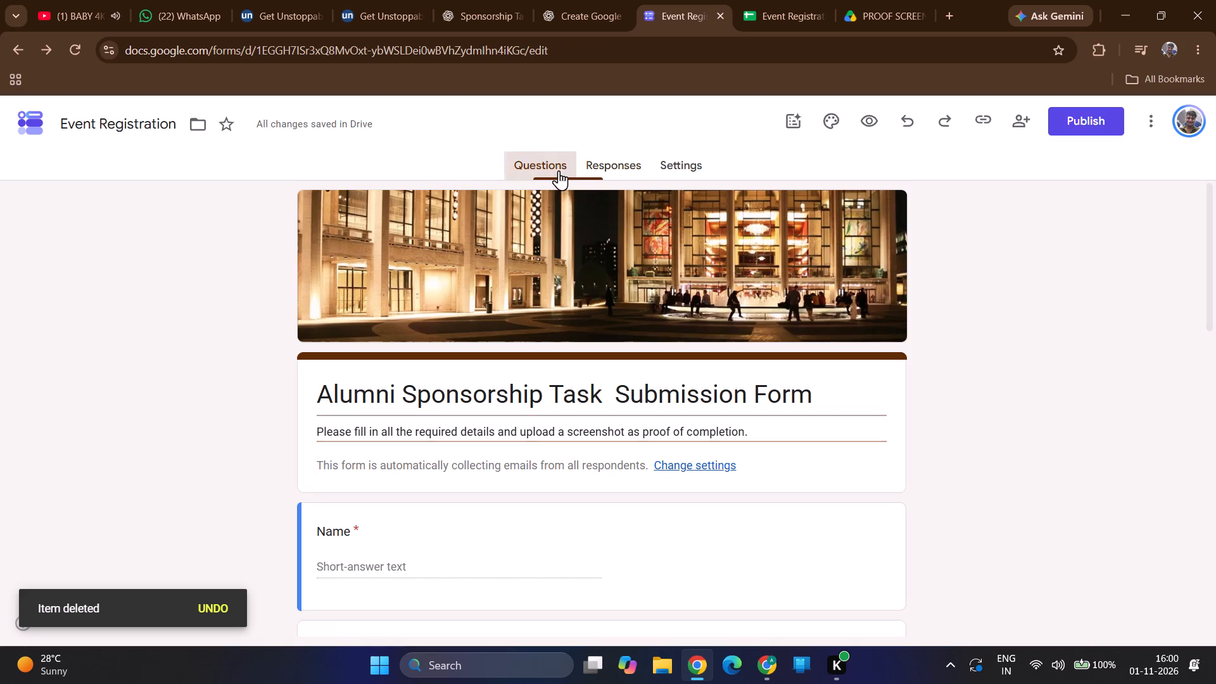
{"action": "scroll", "coordinate": [928, 269], "scroll_direction": "down", "scroll_amount": 4}
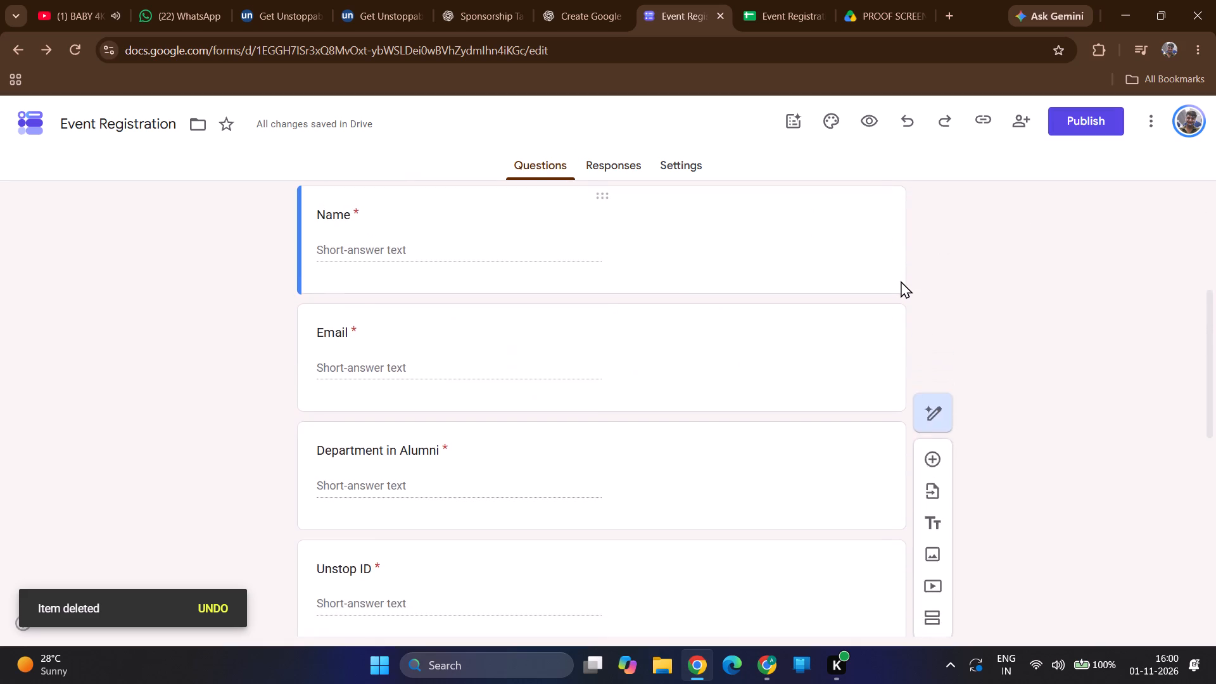
{"action": "scroll", "coordinate": [901, 281], "scroll_direction": "up", "scroll_amount": 2}
{"action": "scroll", "coordinate": [900, 281], "scroll_direction": "down", "scroll_amount": 15}
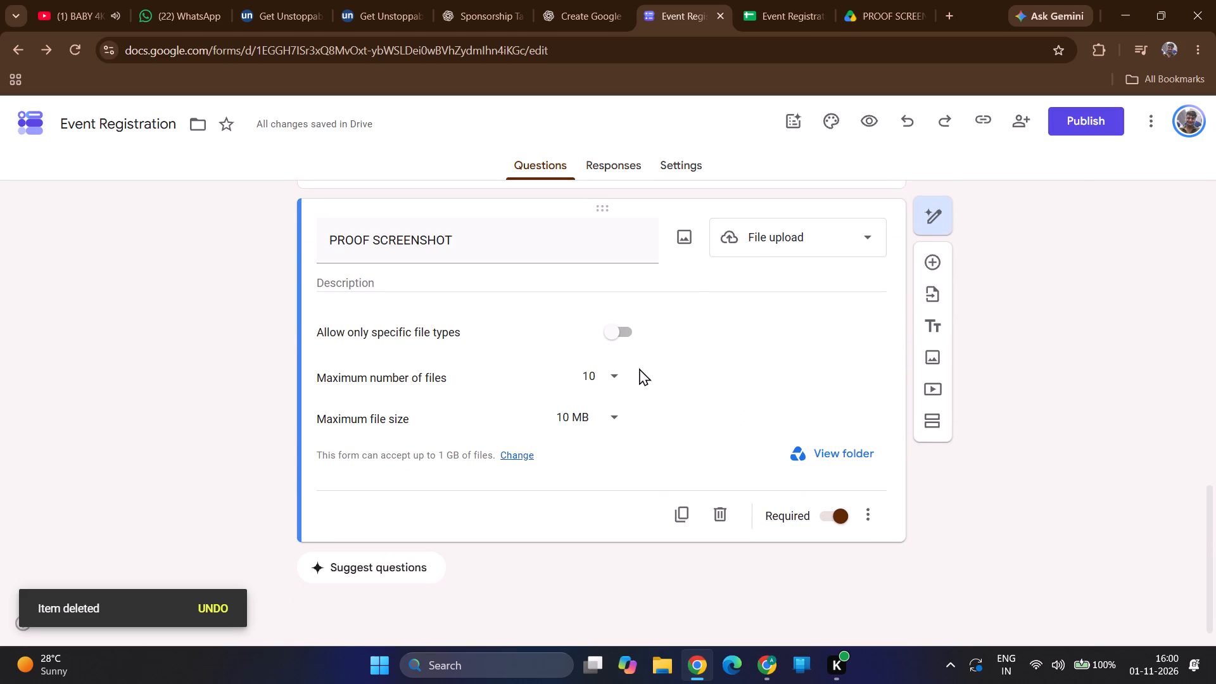
{"action": "left_click", "coordinate": [592, 561]}
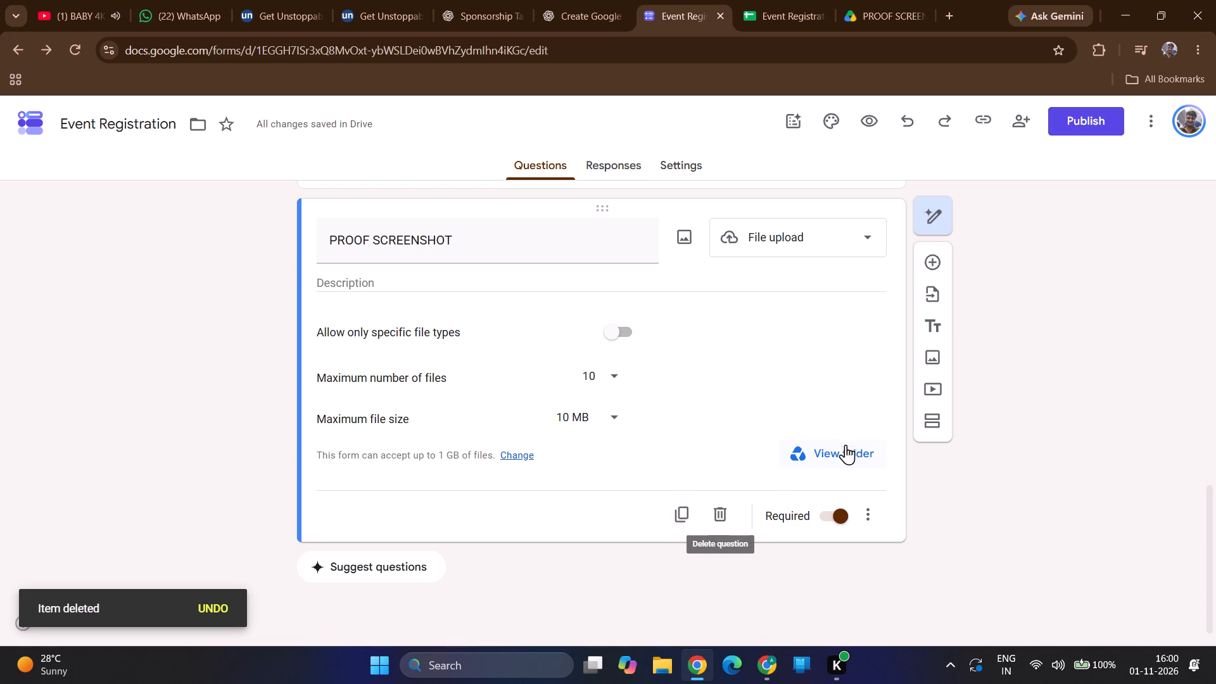
{"action": "scroll", "coordinate": [901, 239], "scroll_direction": "up", "scroll_amount": 1}
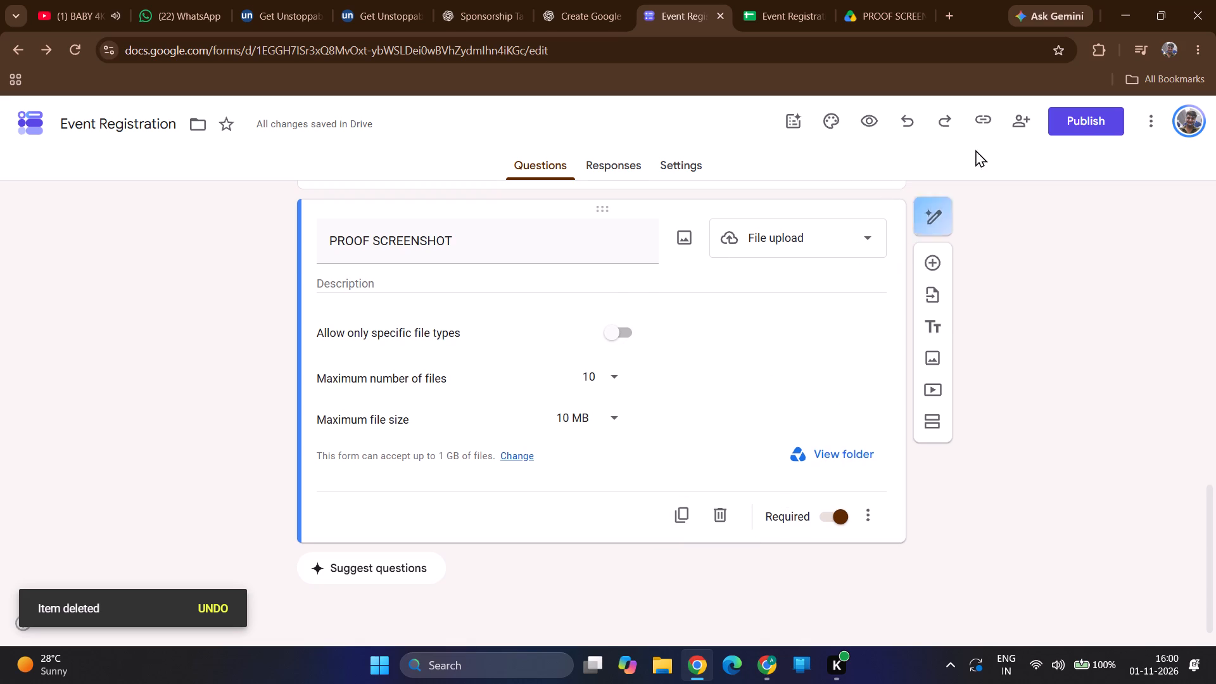
Start publishing the form and, in its sharing settings, select Anyone with the link for responder view, keeping editor view Restricted.
{"action": "left_click", "coordinate": [1078, 115]}
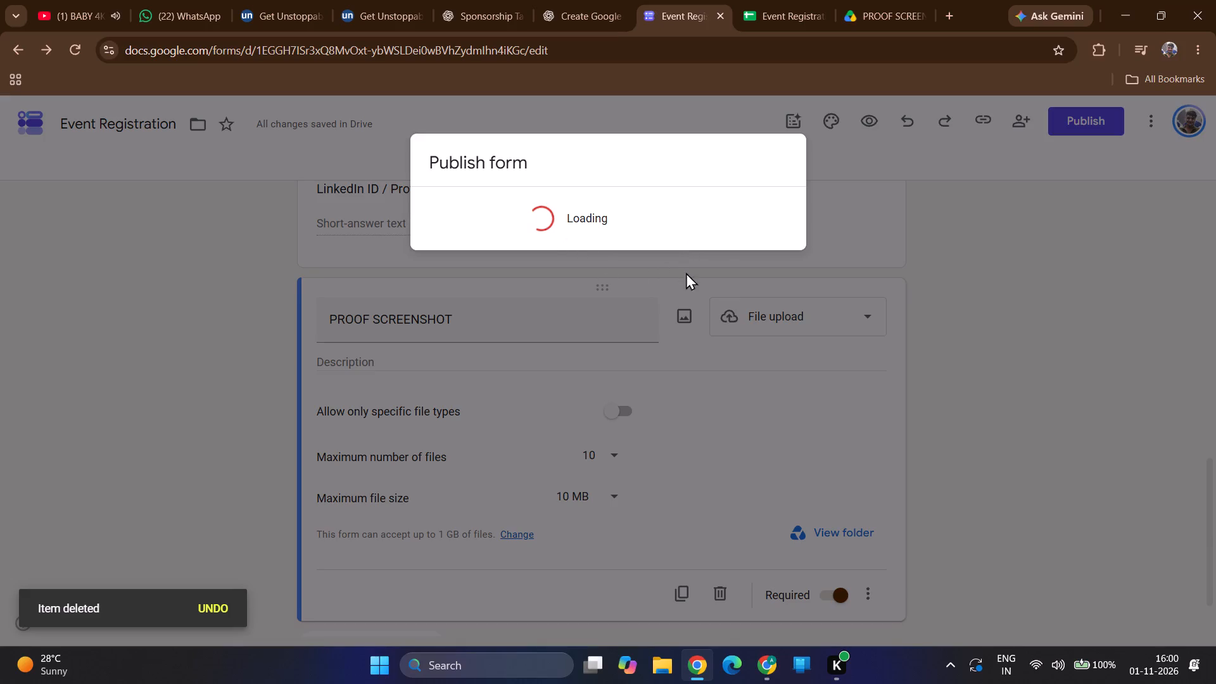
{"action": "left_click", "coordinate": [755, 240]}
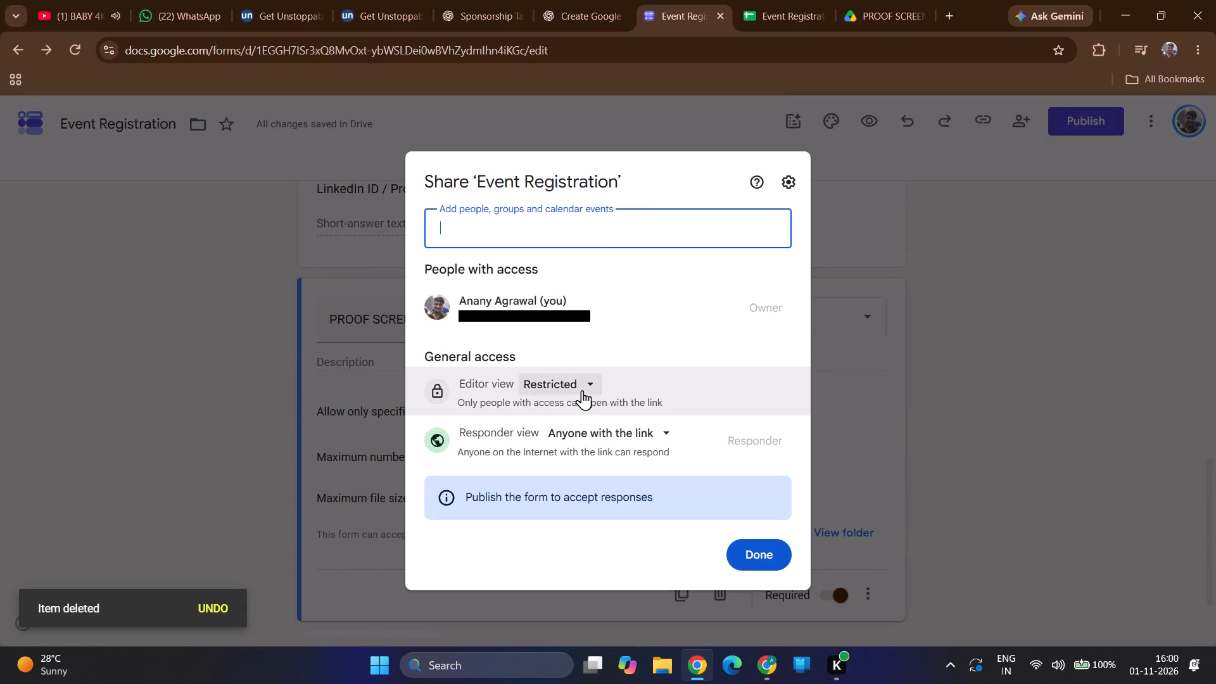
{"action": "left_click", "coordinate": [630, 443]}
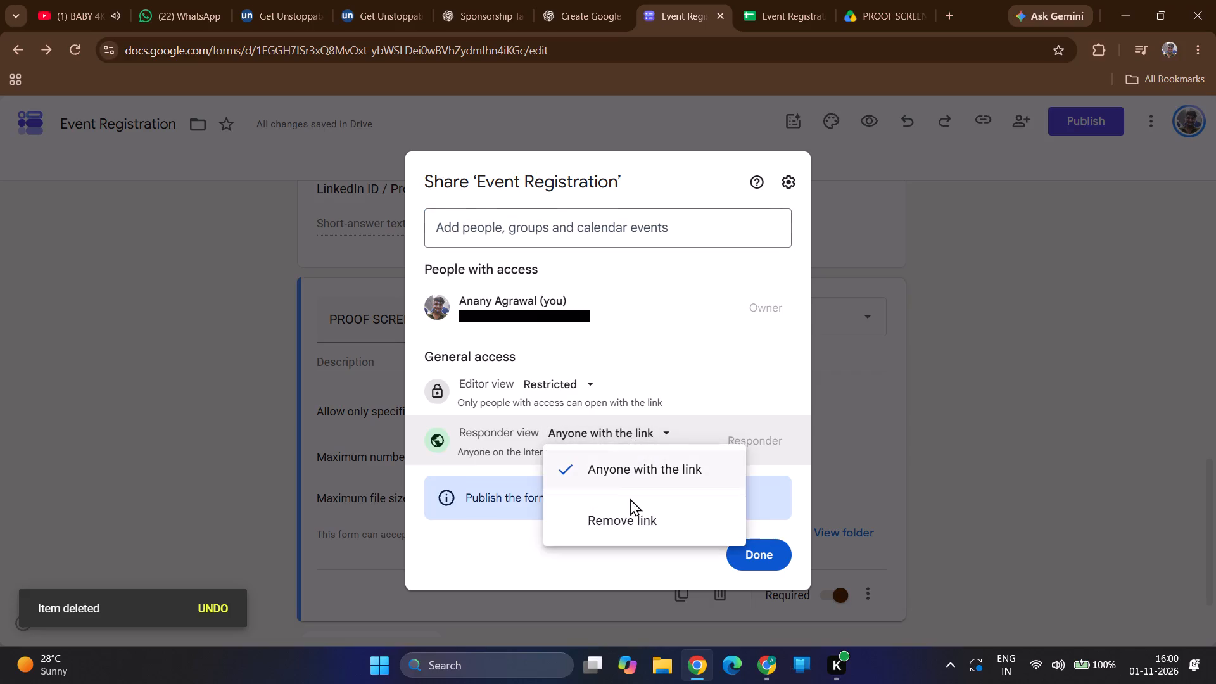
{"action": "left_click", "coordinate": [637, 476]}
{"action": "left_click", "coordinate": [538, 384]}
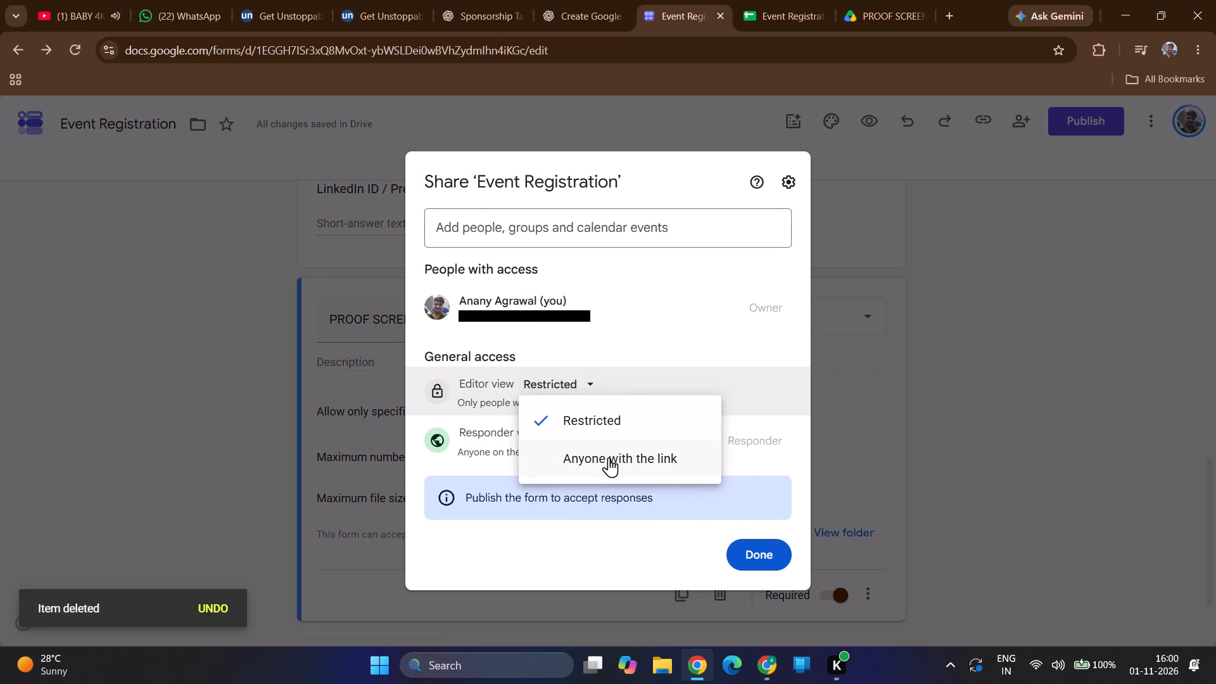
{"action": "left_click", "coordinate": [443, 390]}
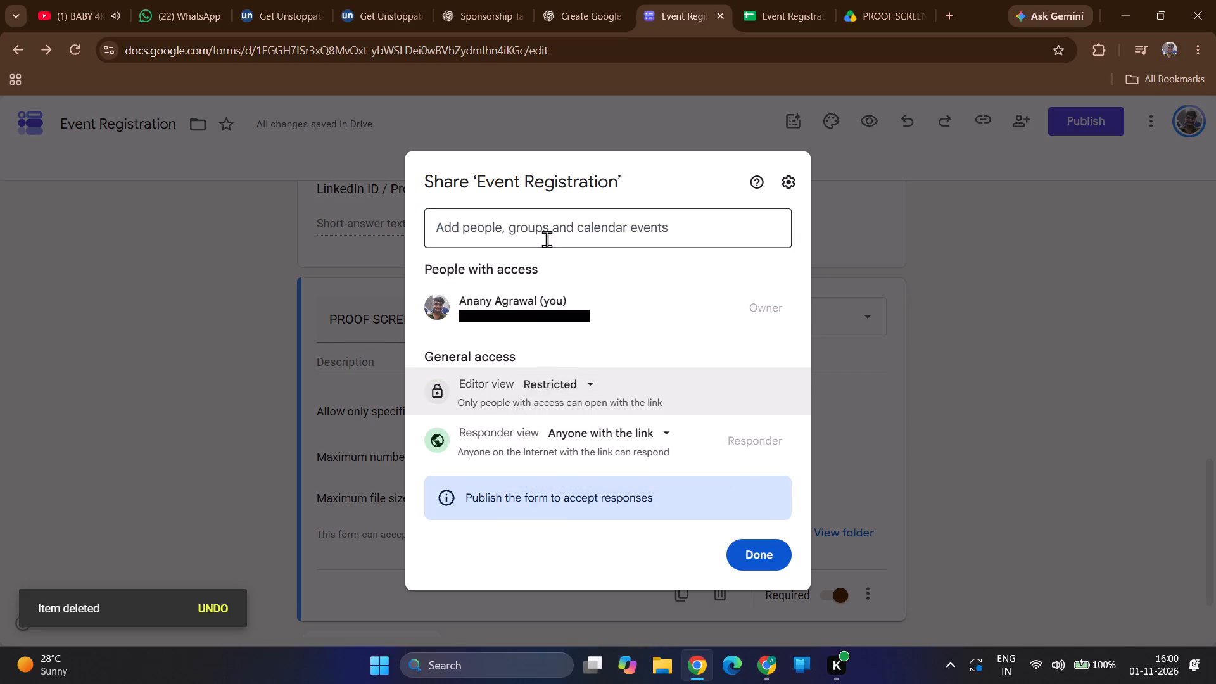
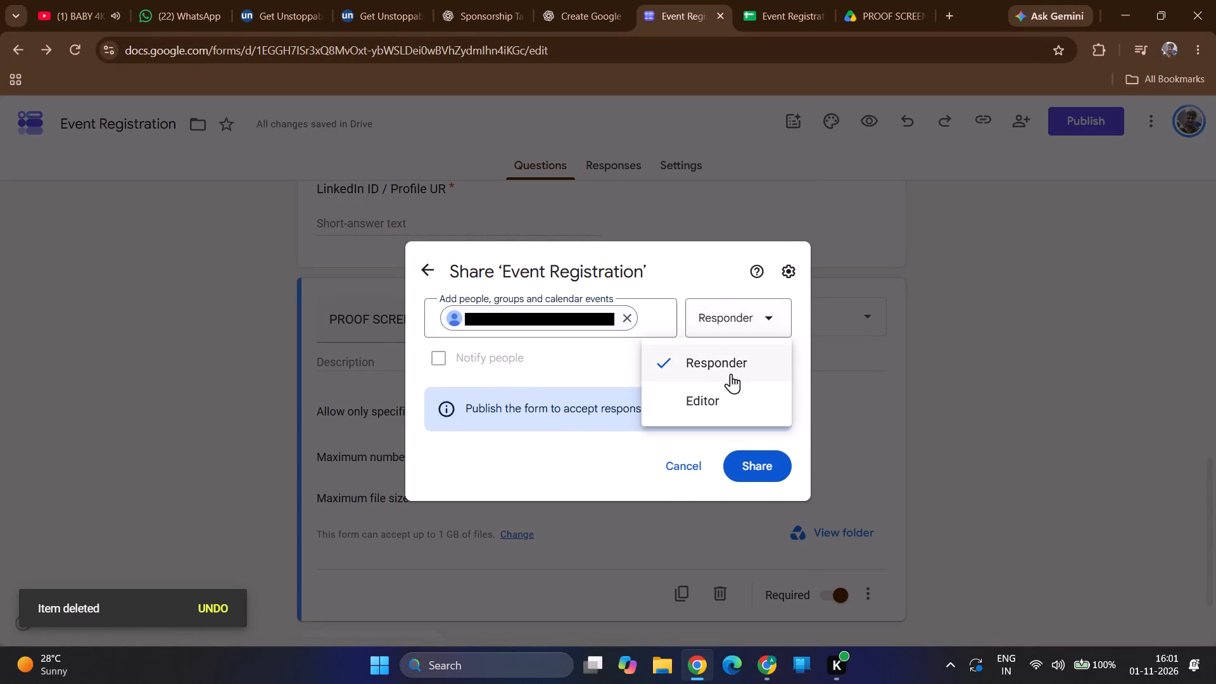
Set the role of the person added in the form's sharing settings to Editor.
{"action": "left_click", "coordinate": [723, 396]}
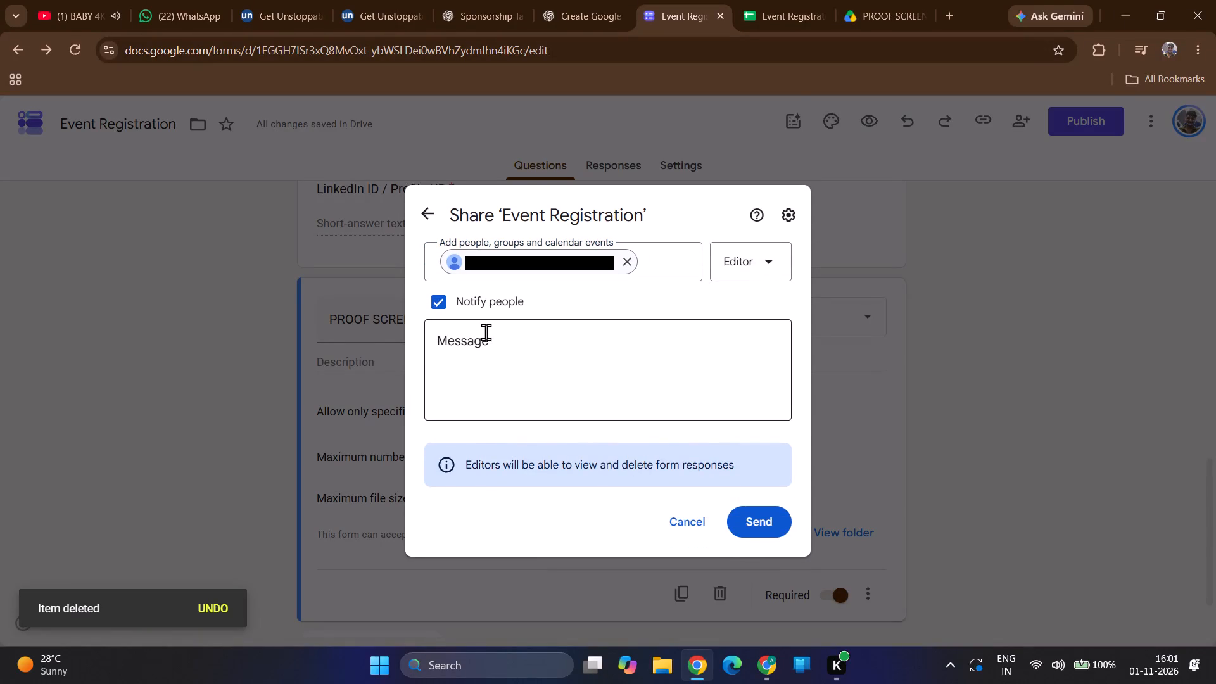
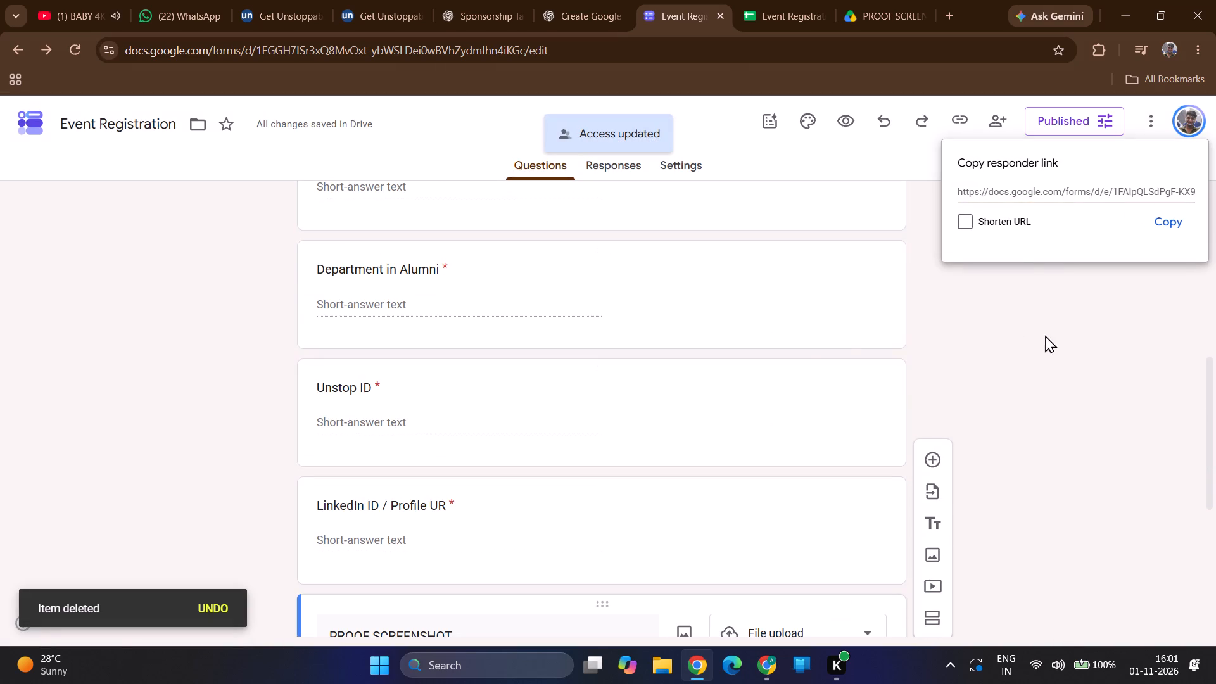
Copy the published form's responder link at full length, without shortening the URL.
{"action": "left_click", "coordinate": [1167, 220]}
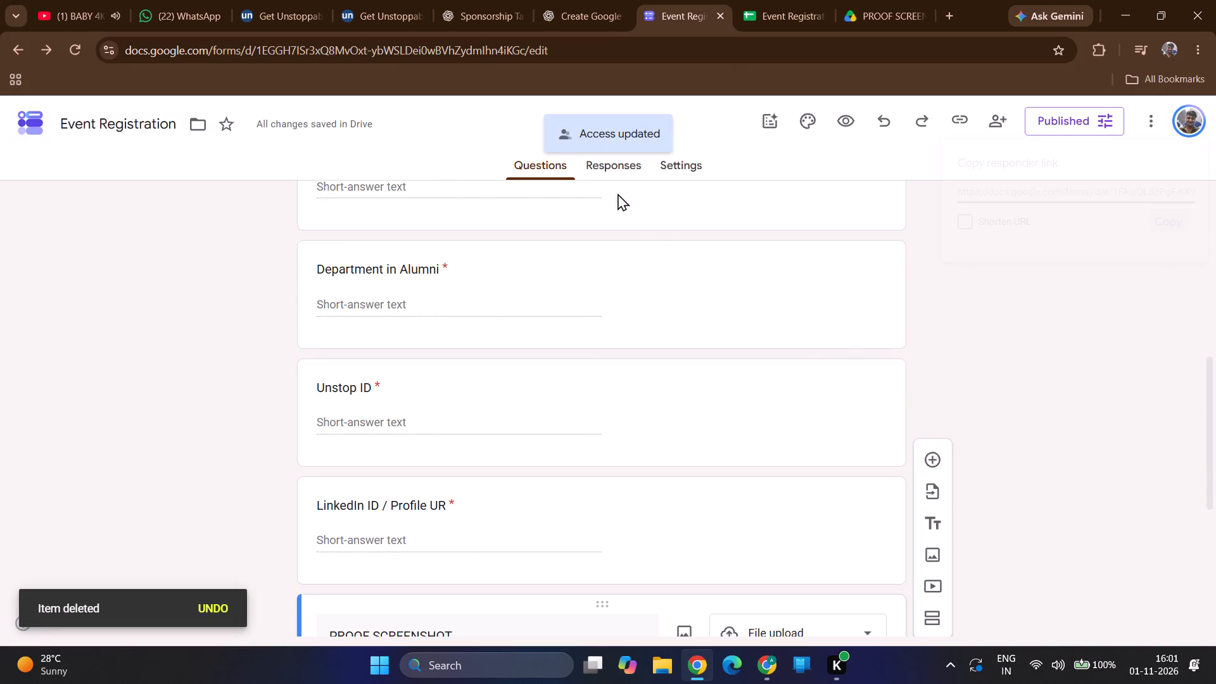
{"action": "scroll", "coordinate": [937, 376], "scroll_direction": "up", "scroll_amount": 3}
{"action": "scroll", "coordinate": [693, 324], "scroll_direction": "up", "scroll_amount": 3}
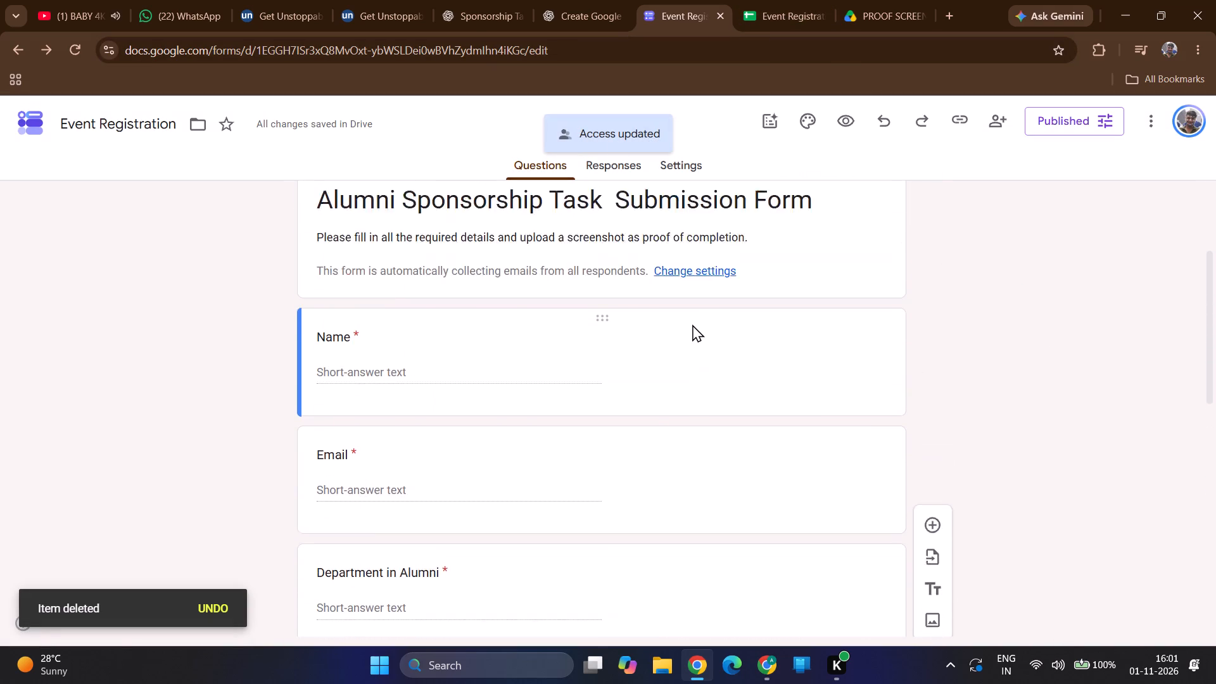
{"action": "scroll", "coordinate": [691, 325], "scroll_direction": "up", "scroll_amount": 4}
Switch to the Event Registration (Responses) spreadsheet, open its sharing settings and paste the copied content as the people to add.
{"action": "left_click", "coordinate": [773, 0]}
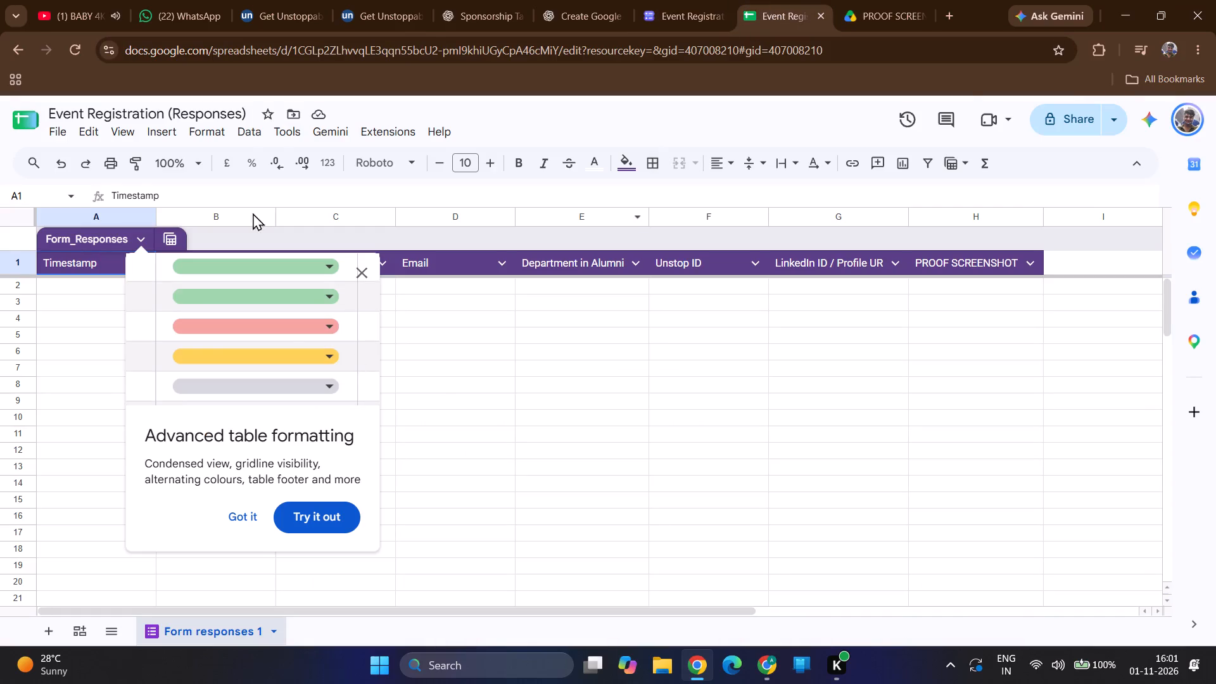
{"action": "left_click", "coordinate": [1110, 115]}
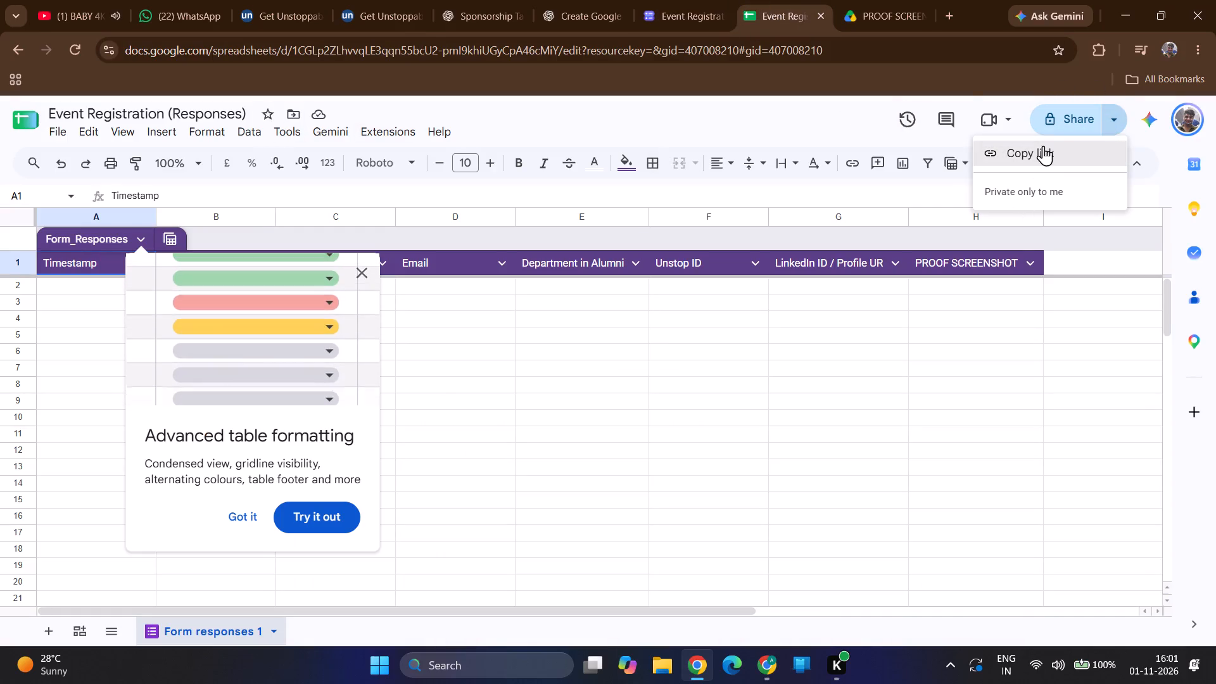
{"action": "left_click", "coordinate": [1063, 110]}
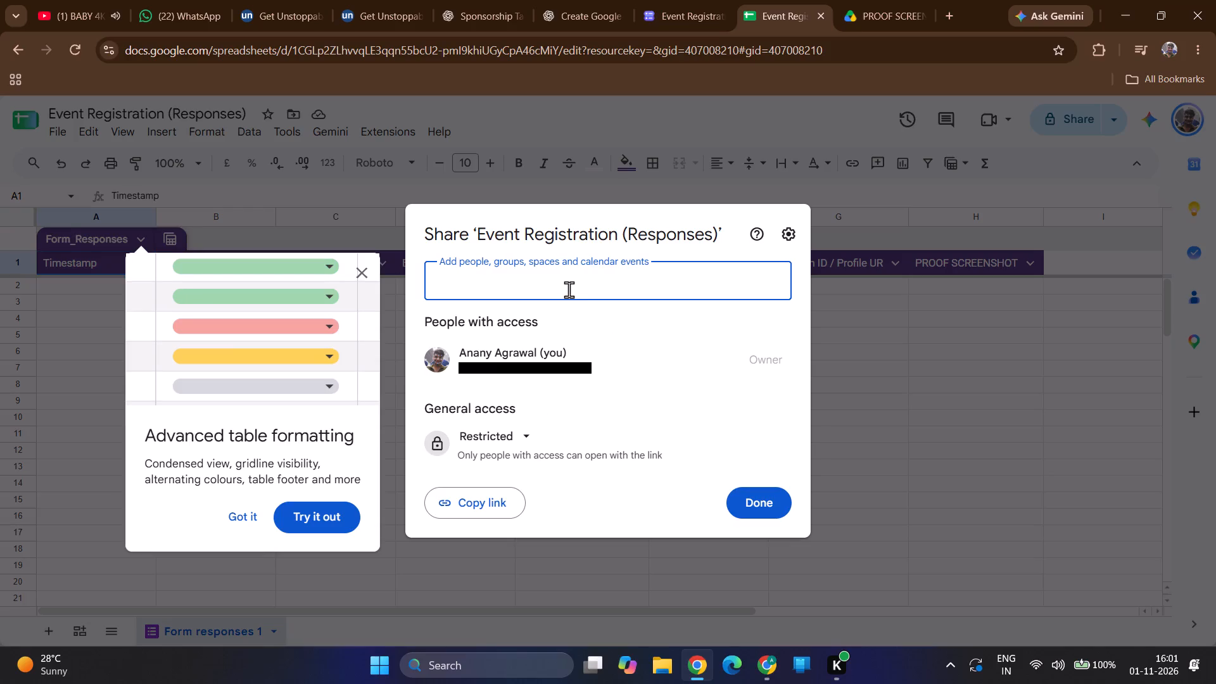
{"action": "key", "text": "ctrl+v"}
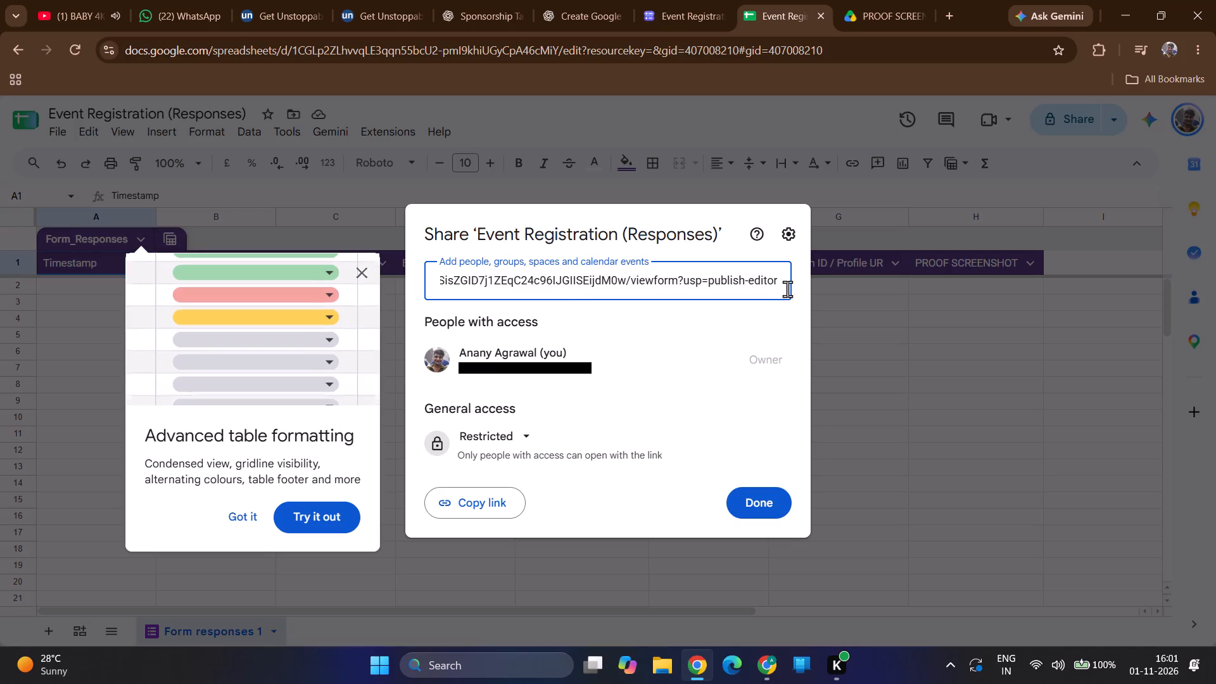
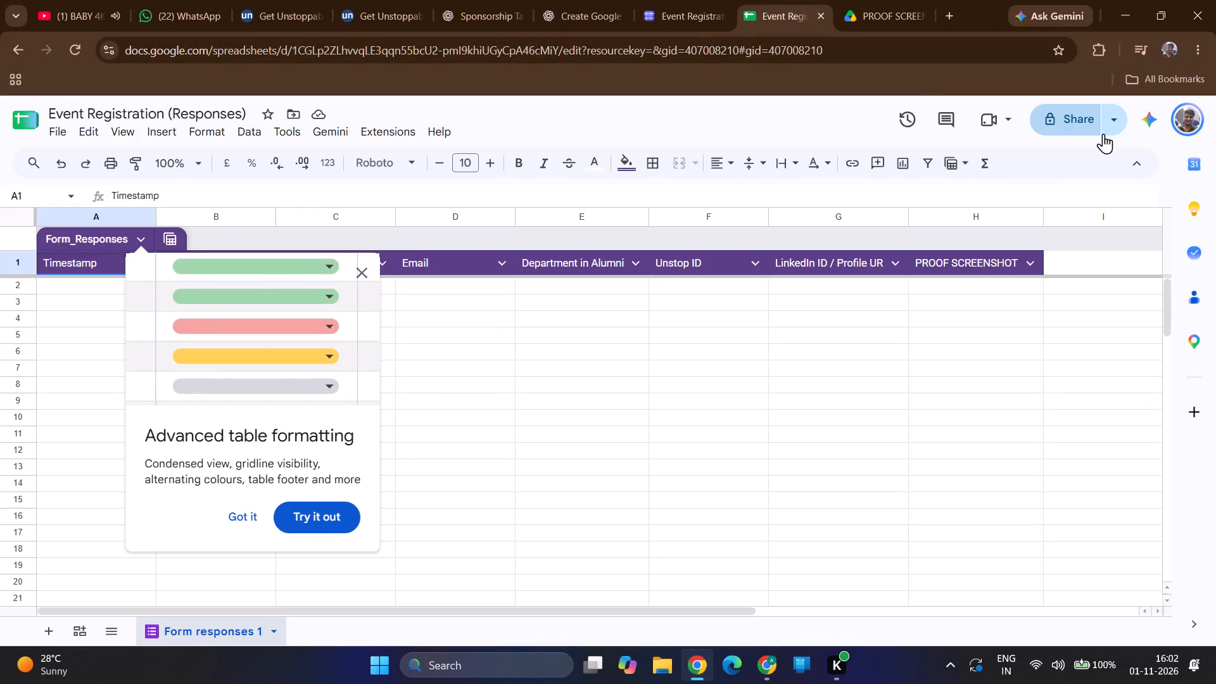
Share the responses spreadsheet with the copied collaborator address as Editor, with notification on, and dismiss the table formatting tip.
{"action": "left_click", "coordinate": [1104, 123]}
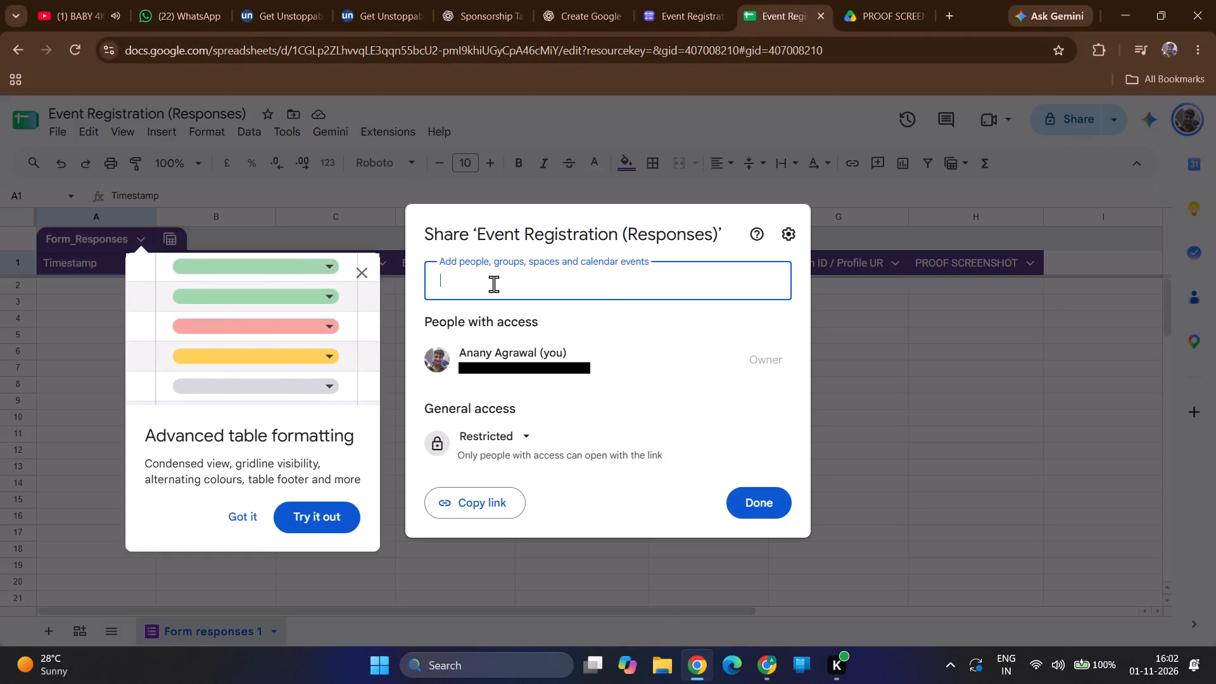
{"action": "key", "text": "ctrl+v"}
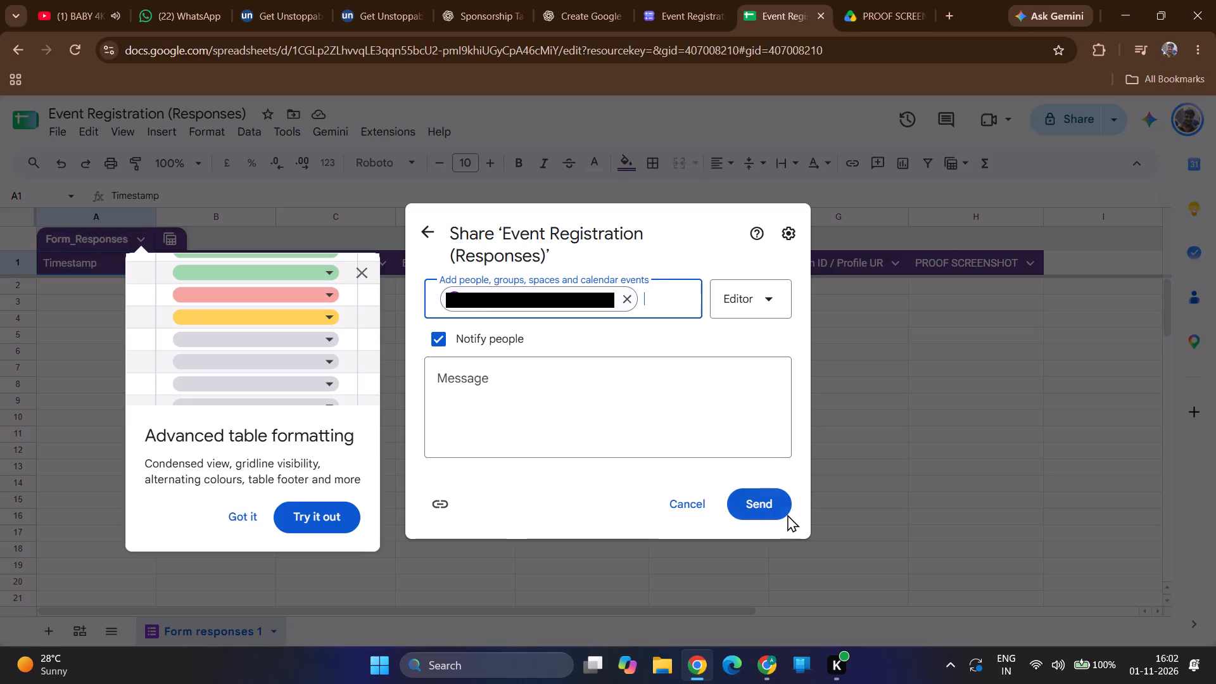
{"action": "left_click", "coordinate": [771, 510]}
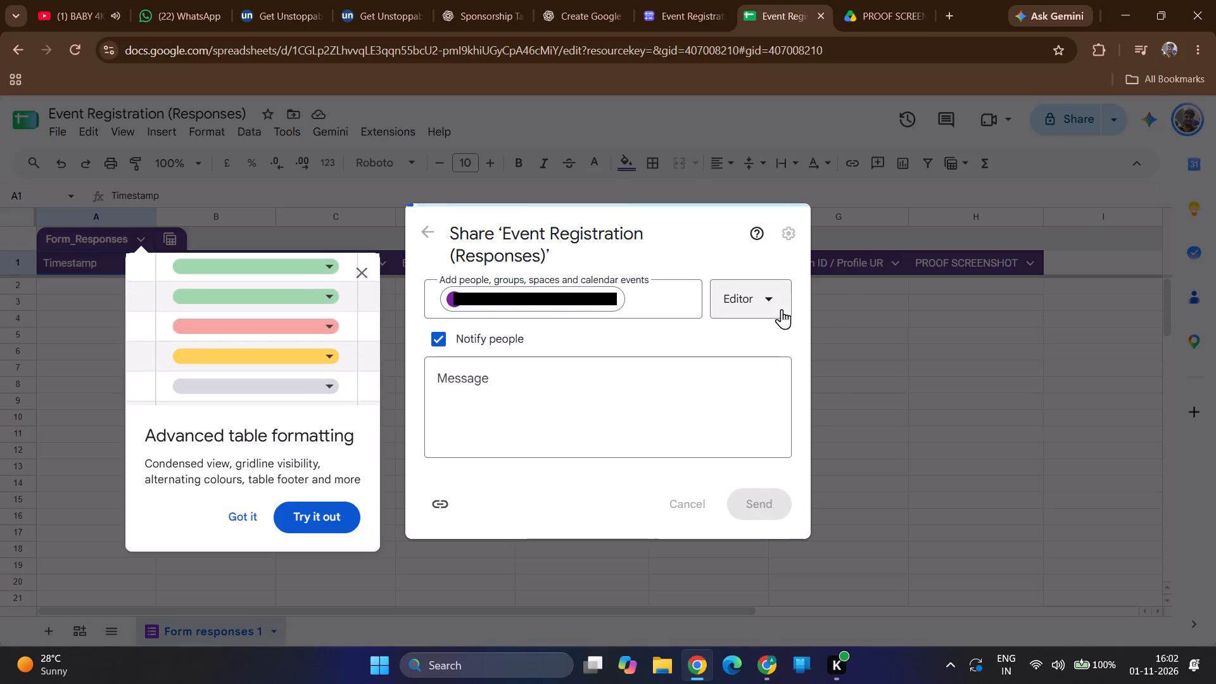
{"action": "left_click", "coordinate": [244, 523]}
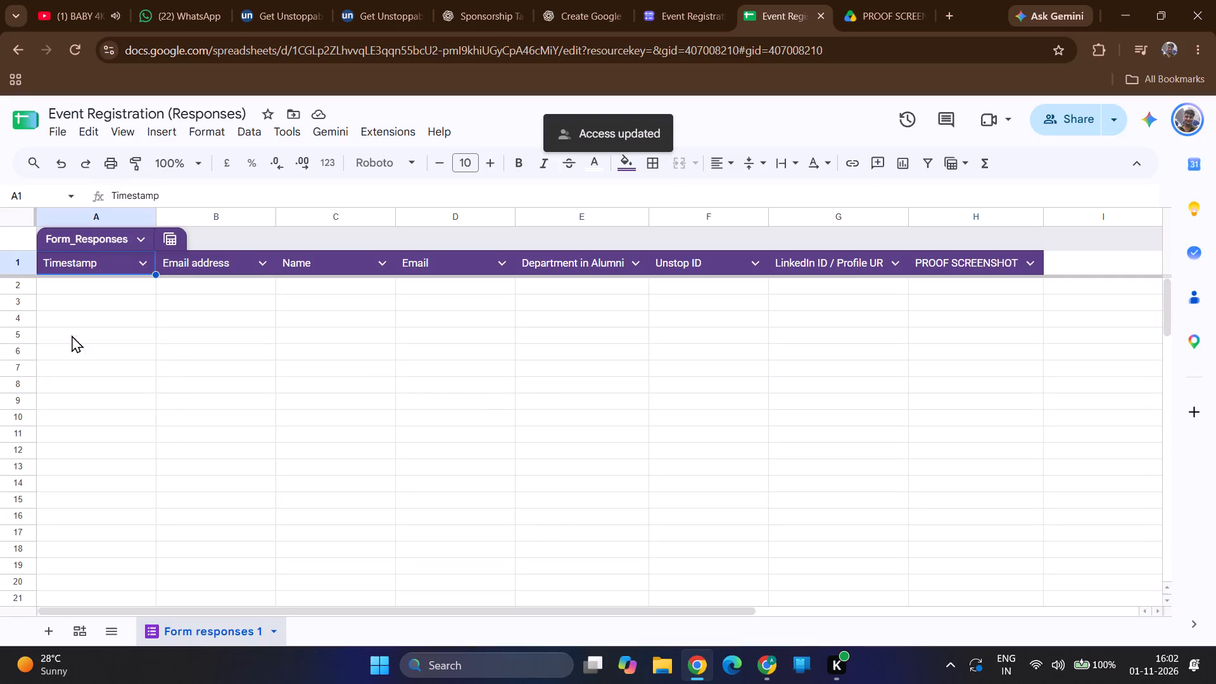
Look over the empty responses sheet and return to the Alumni Sponsorship Task Submission Form's editor.
{"action": "scroll", "coordinate": [81, 317], "scroll_direction": "down", "scroll_amount": 1}
{"action": "scroll", "coordinate": [127, 320], "scroll_direction": "up", "scroll_amount": 1}
{"action": "scroll", "coordinate": [251, 362], "scroll_direction": "up", "scroll_amount": 3}
{"action": "left_click", "coordinate": [640, 0]}
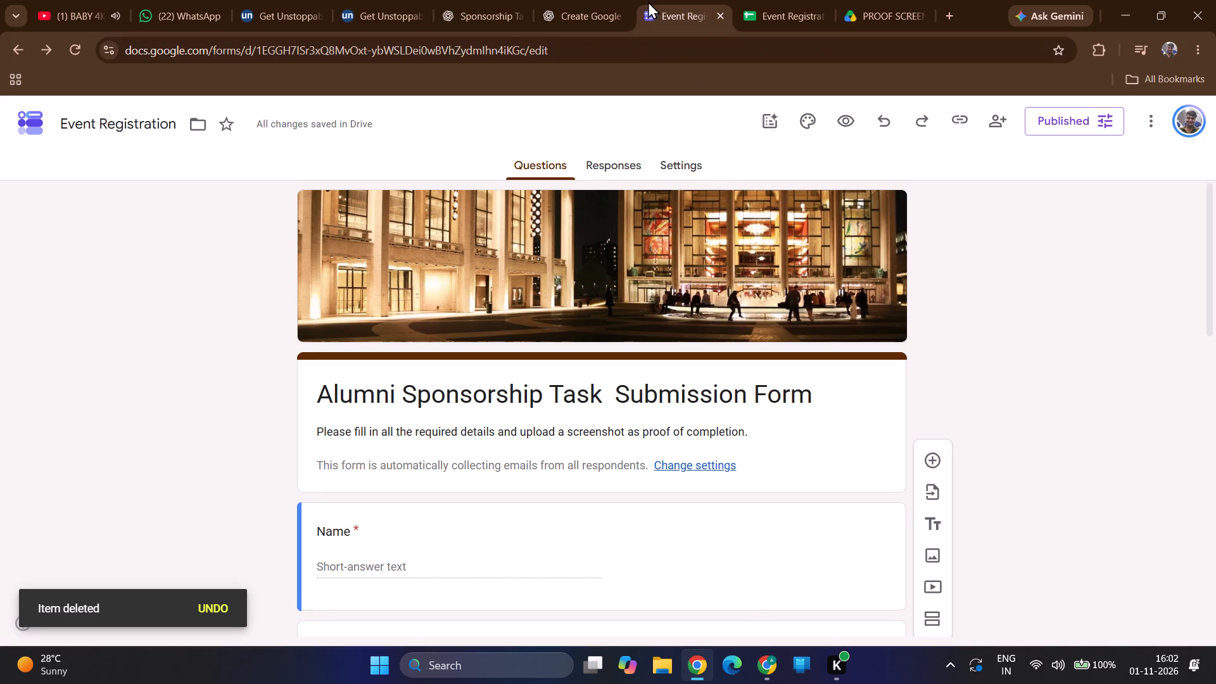
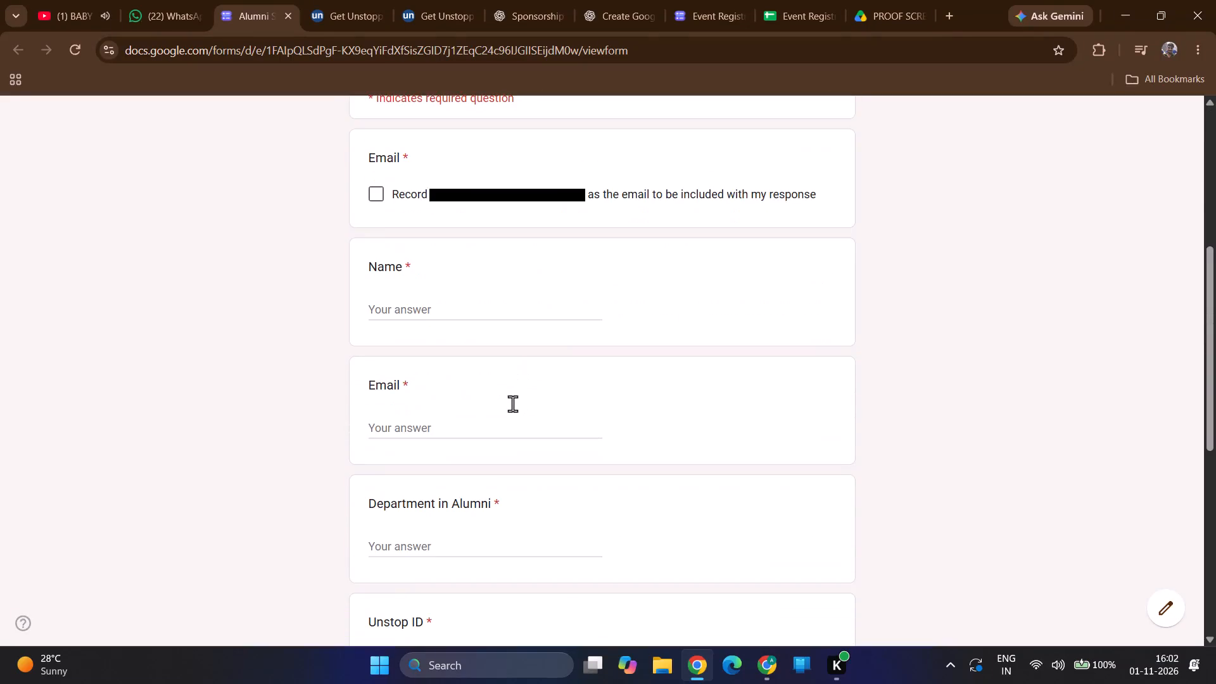
{"action": "scroll", "coordinate": [512, 405], "scroll_direction": "down", "scroll_amount": 8}
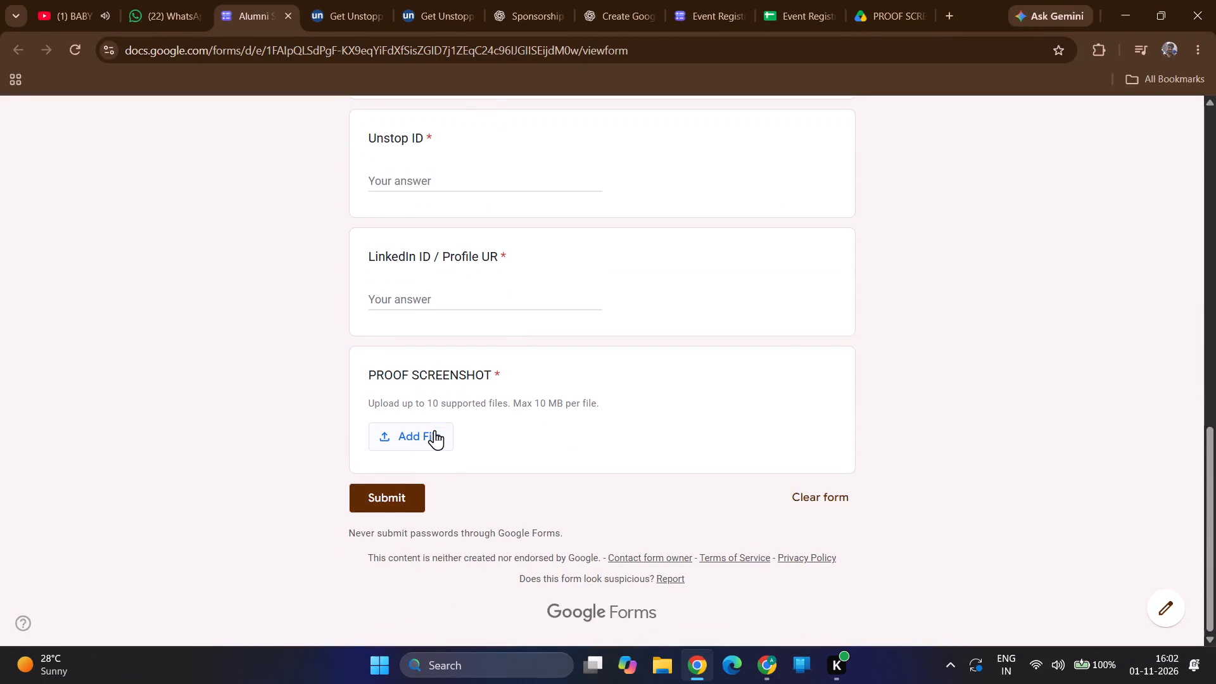
{"action": "left_click", "coordinate": [434, 431]}
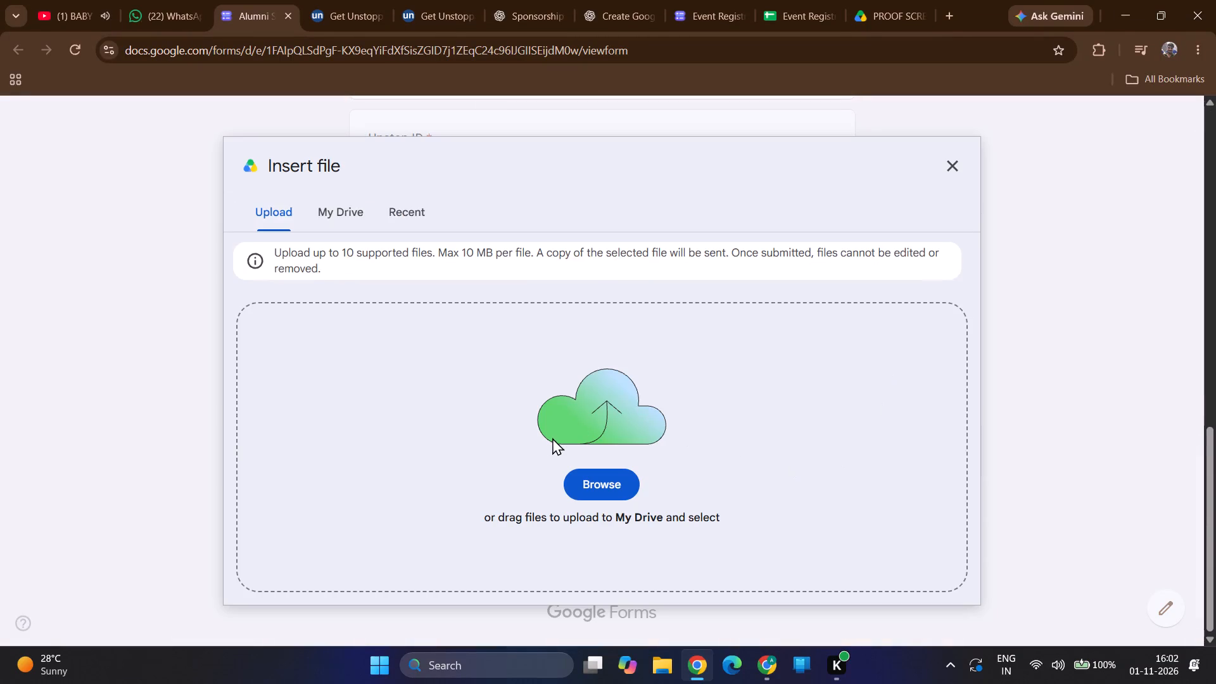
{"action": "left_click", "coordinate": [345, 217]}
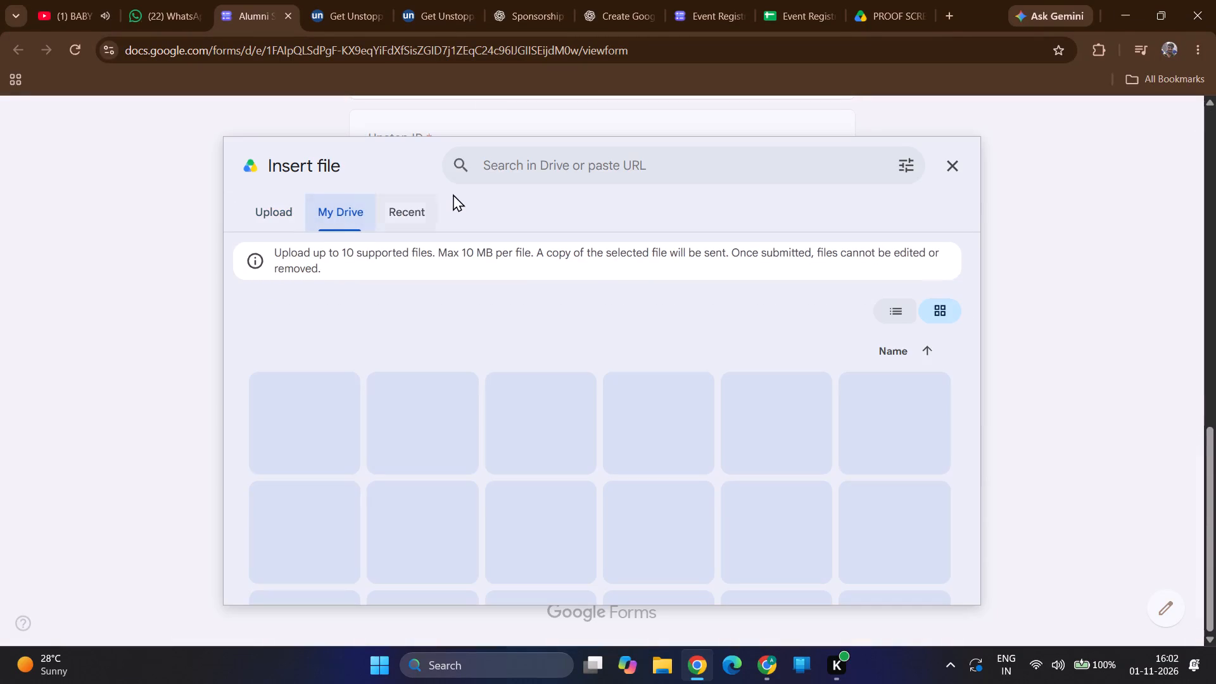
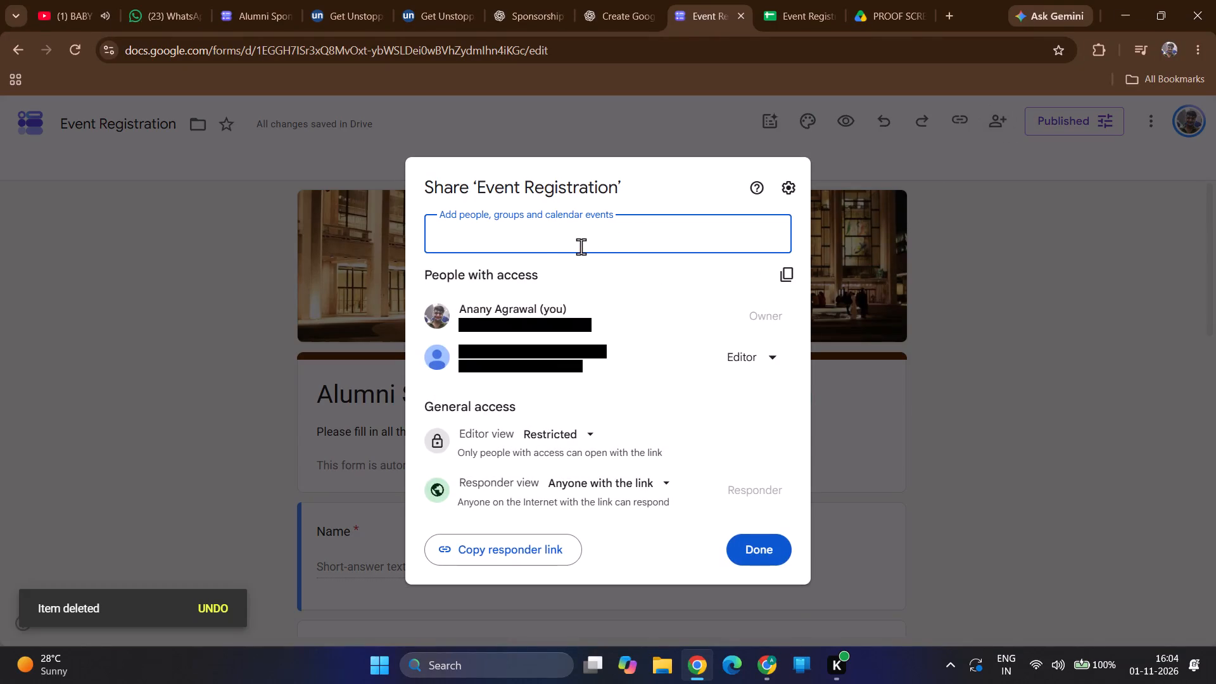
Add the person with the copied e-mail address as a recipient in the form's sharing settings and open the choice of their access role.
{"action": "key", "text": "ctrl+v"}
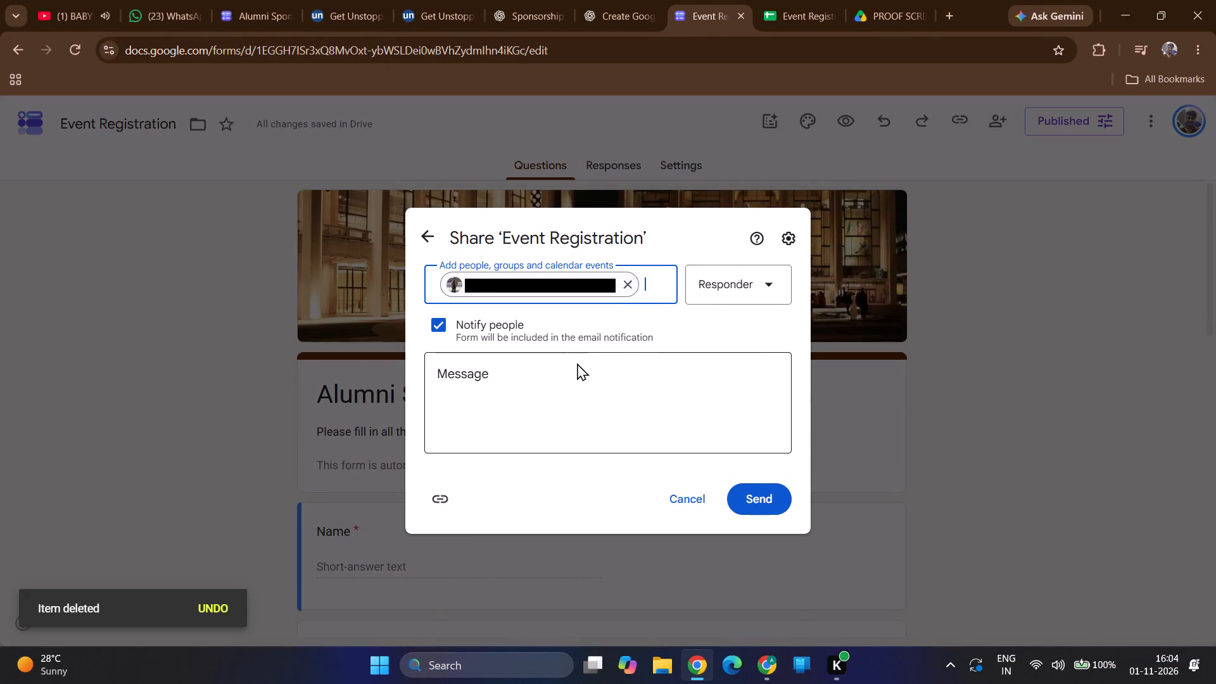
{"action": "left_click", "coordinate": [745, 308]}
{"action": "left_click", "coordinate": [750, 291]}
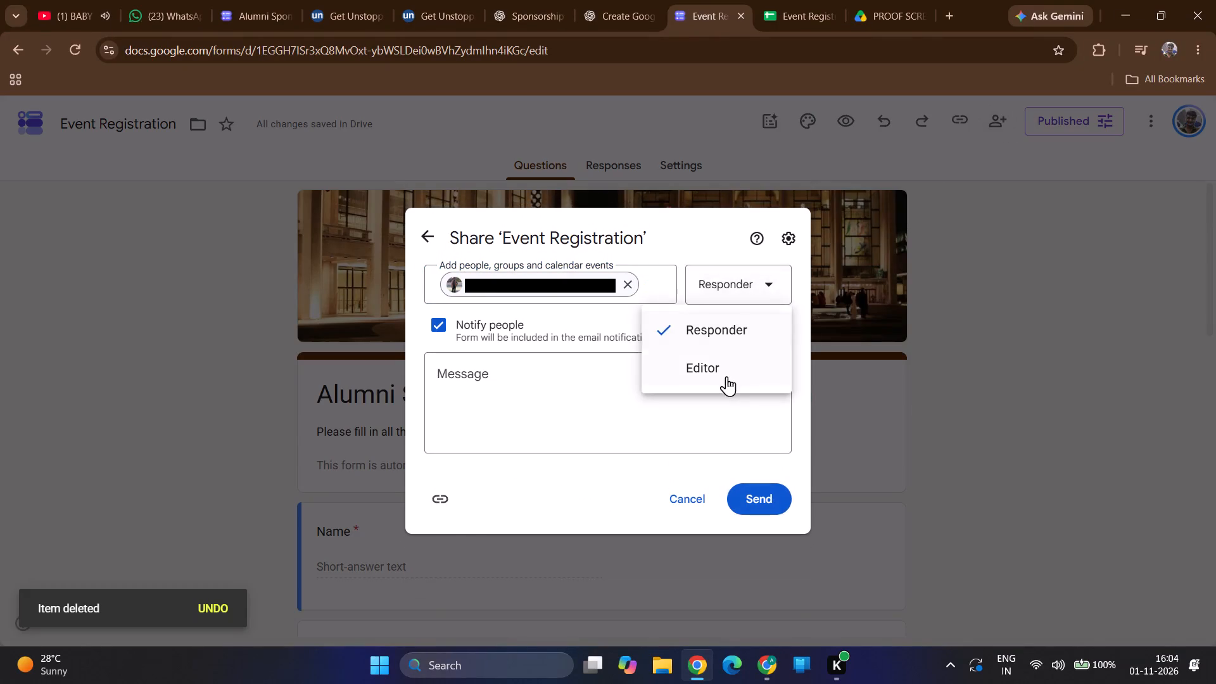
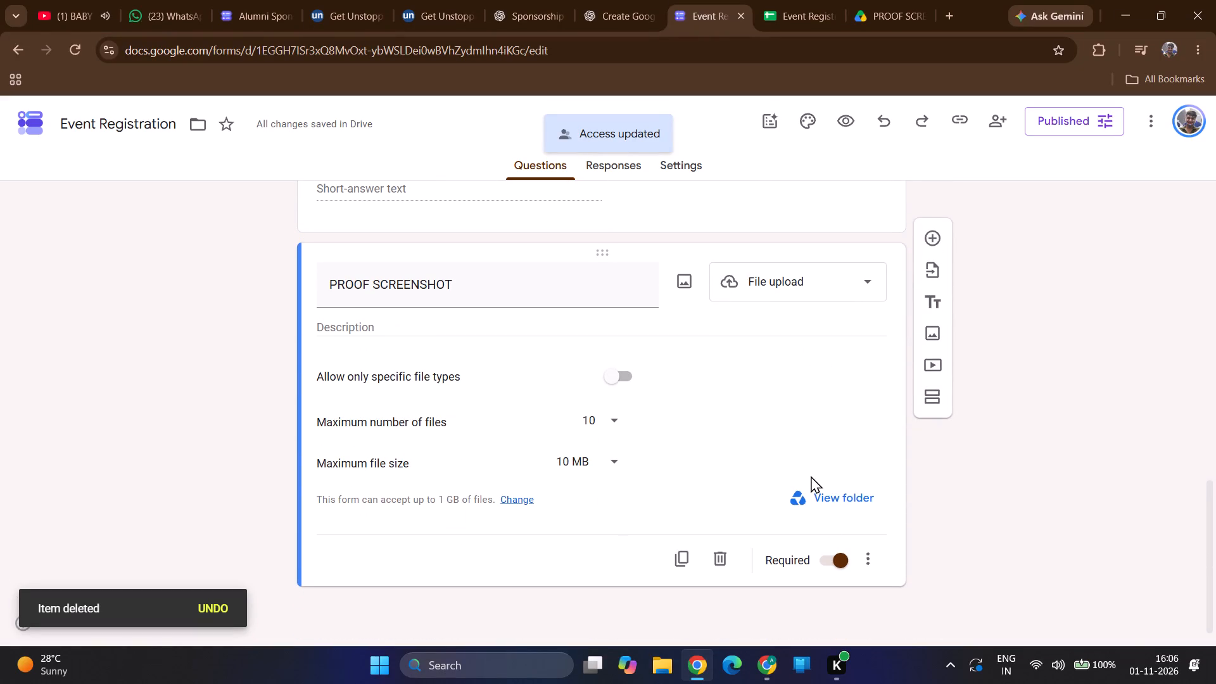
Open the Drive folder that stores the PROOF SCREENSHOT uploads and show the folder's details.
{"action": "left_click", "coordinate": [807, 492]}
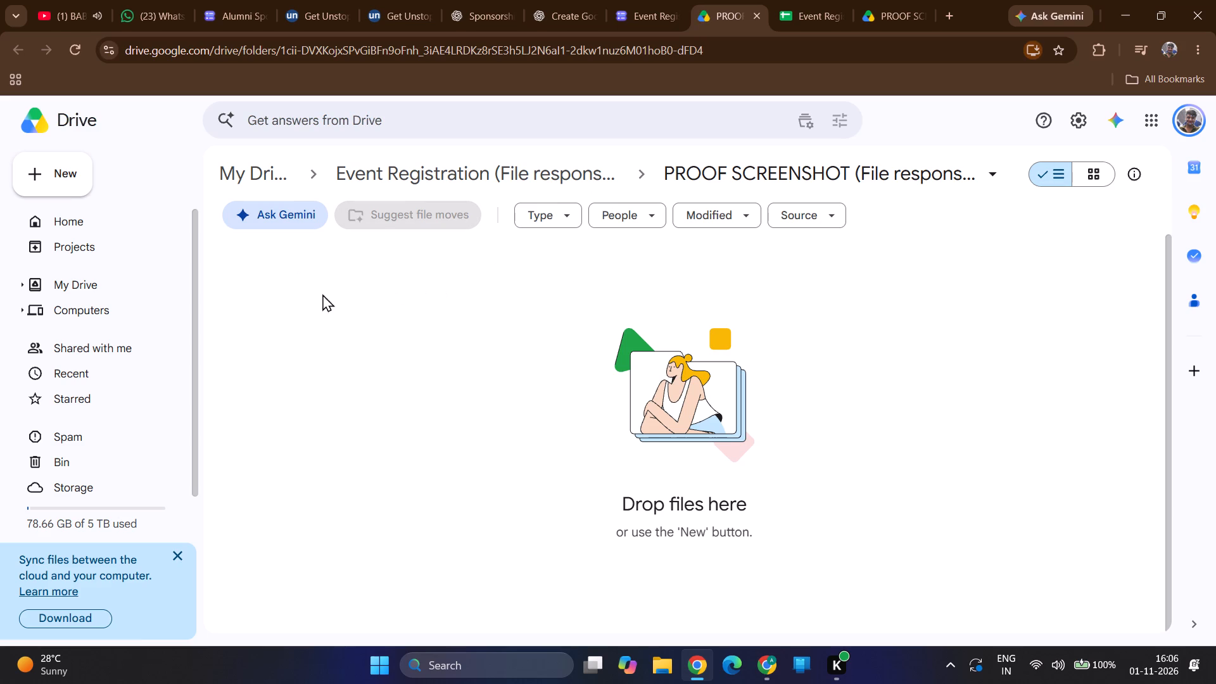
{"action": "left_click", "coordinate": [1142, 173]}
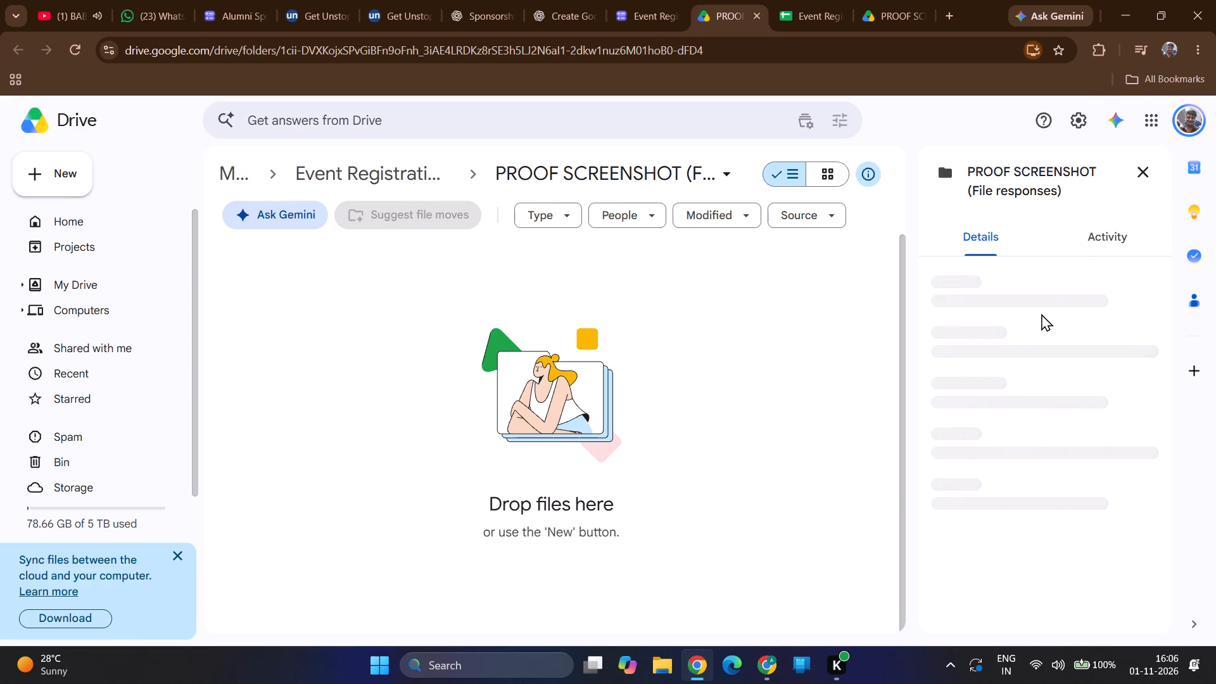
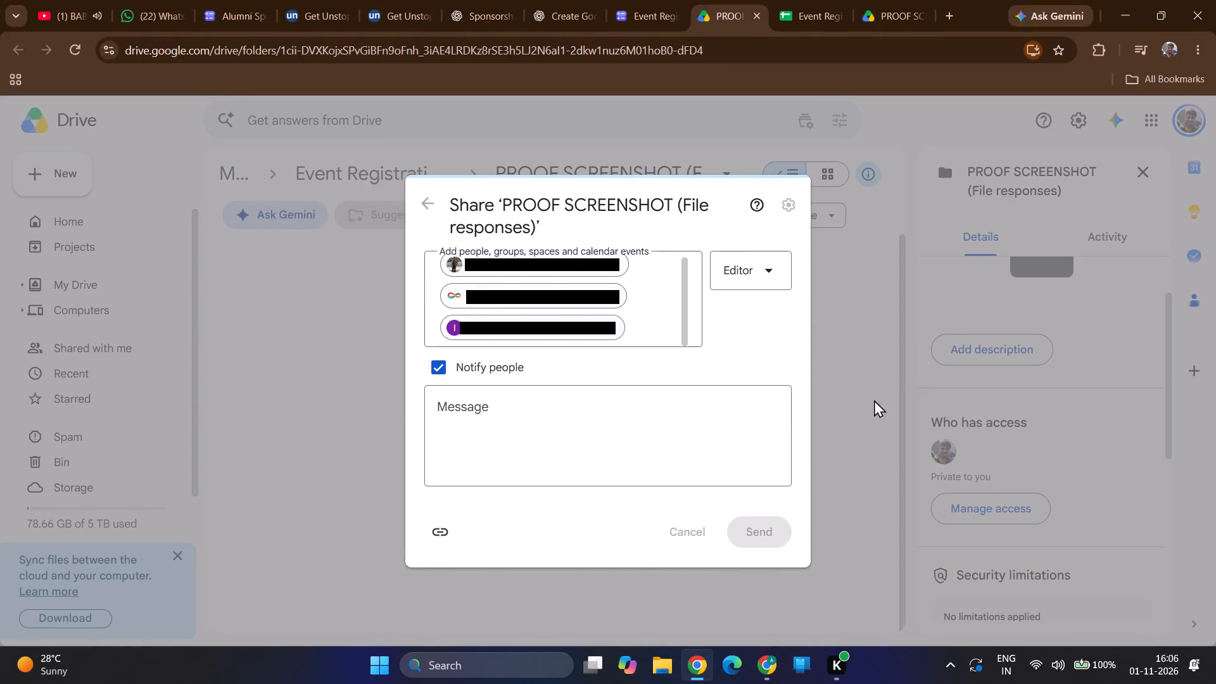
Switch to the Event Registration (Responses) spreadsheet linked to the form.
{"action": "left_click", "coordinate": [790, 7]}
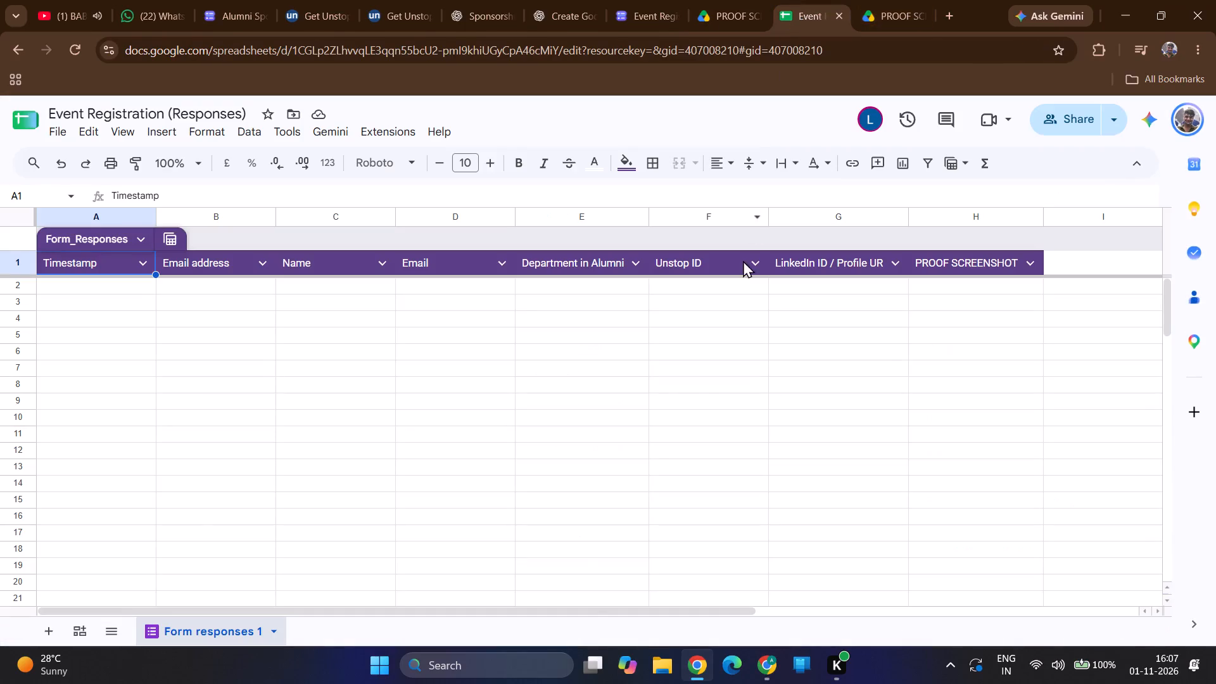
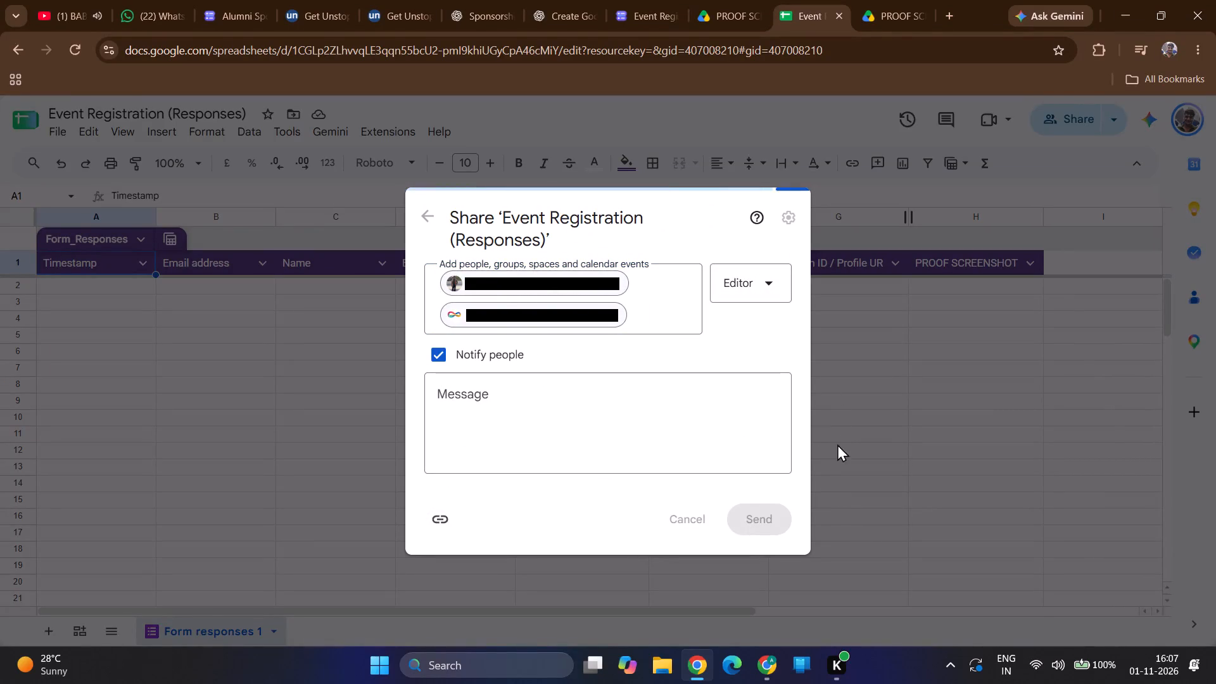
Check the open PROOF SCREENSHOT folder and responses spreadsheet, and return to the top of the form's questions.
{"action": "scroll", "coordinate": [493, 373], "scroll_direction": "up", "scroll_amount": 3}
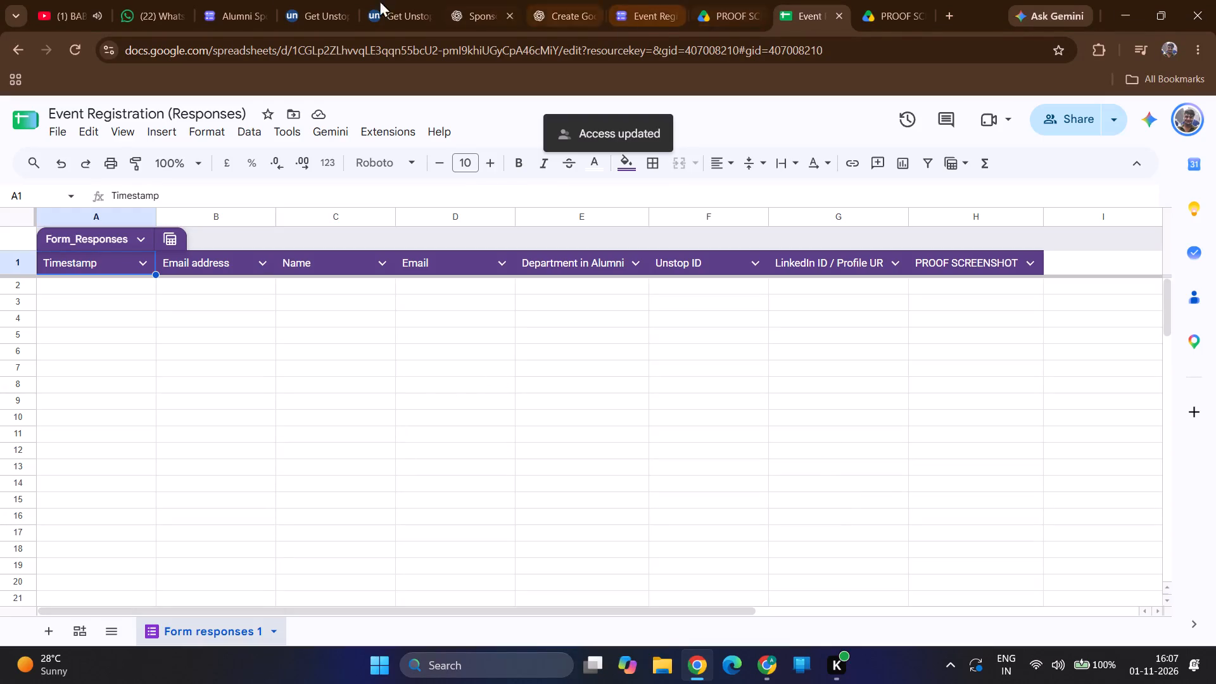
{"action": "left_click", "coordinate": [710, 7]}
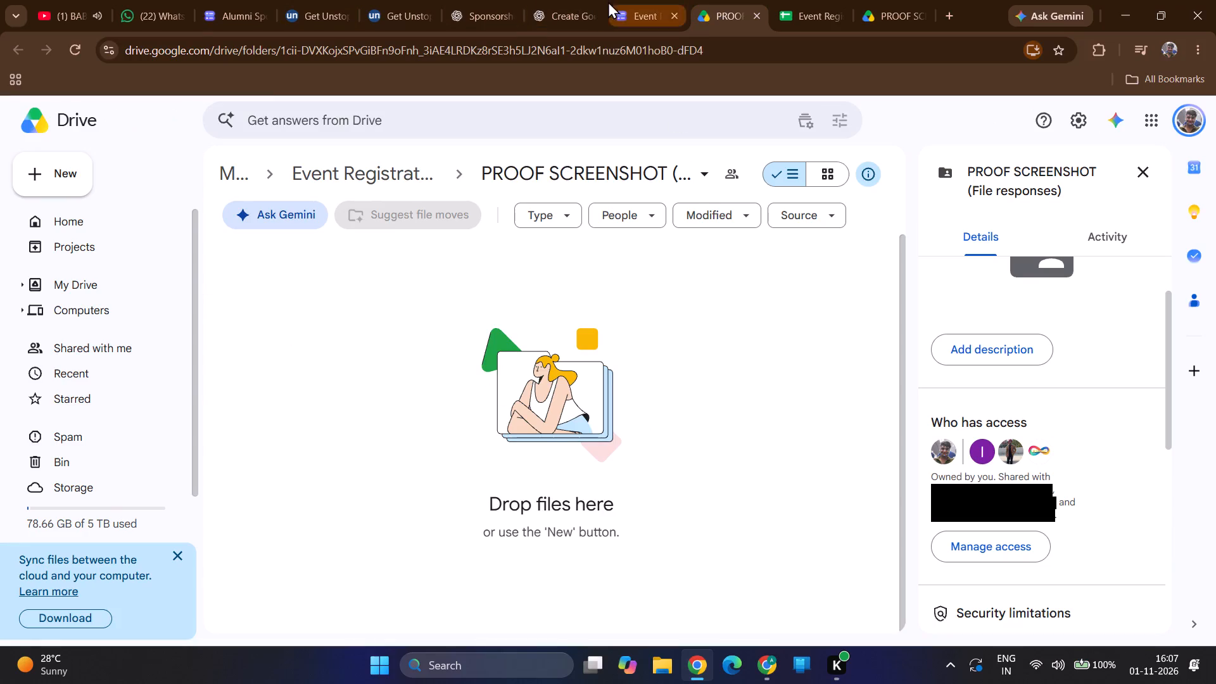
{"action": "left_click", "coordinate": [800, 0]}
{"action": "left_click", "coordinate": [917, 0]}
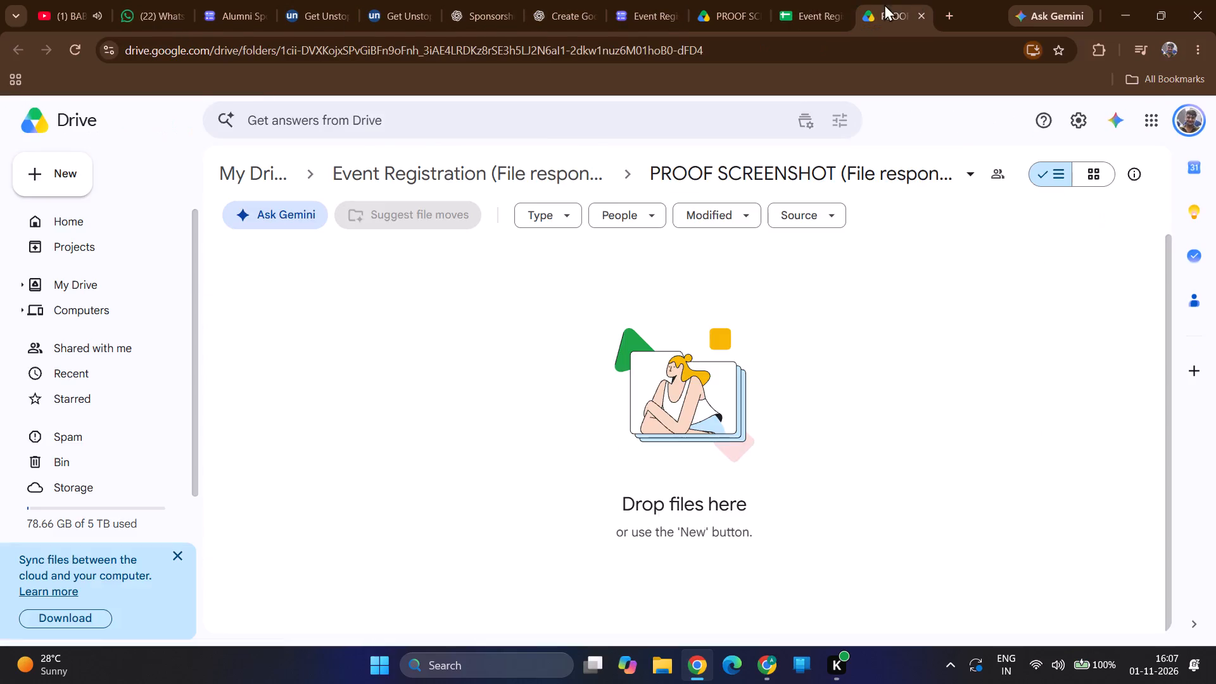
{"action": "left_click", "coordinate": [797, 10]}
{"action": "left_click", "coordinate": [723, 8]}
{"action": "left_click", "coordinate": [656, 7]}
{"action": "scroll", "coordinate": [435, 438], "scroll_direction": "up", "scroll_amount": 6}
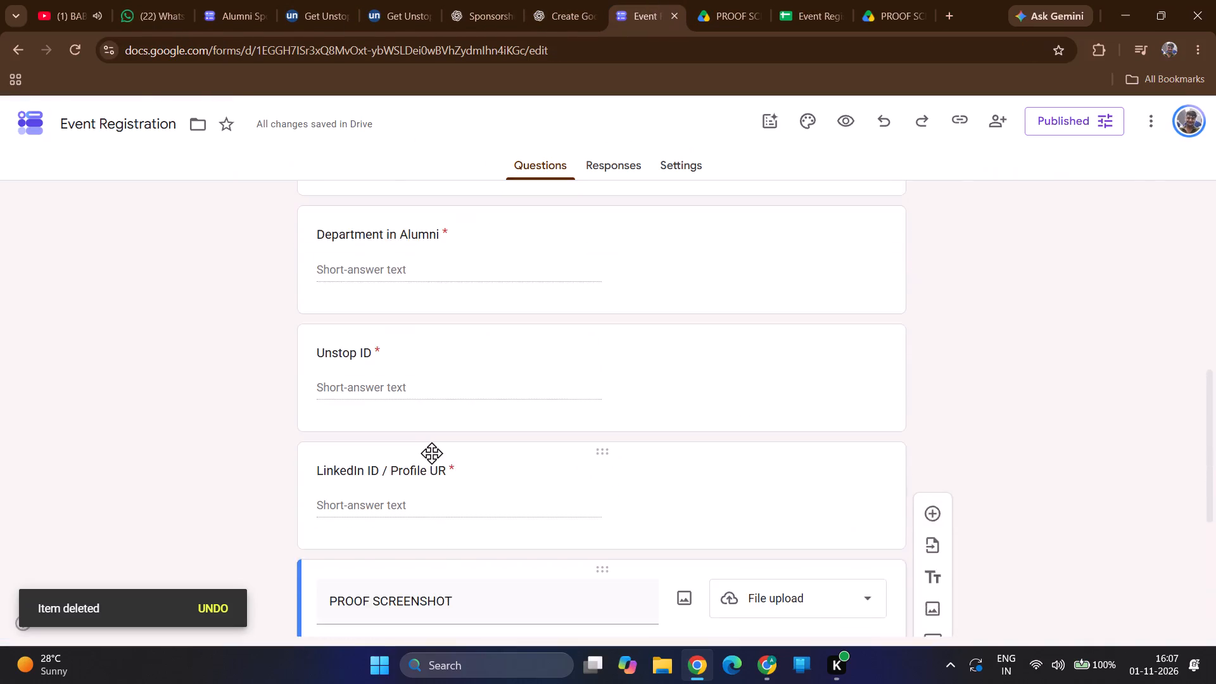
{"action": "scroll", "coordinate": [431, 453], "scroll_direction": "up", "scroll_amount": 6}
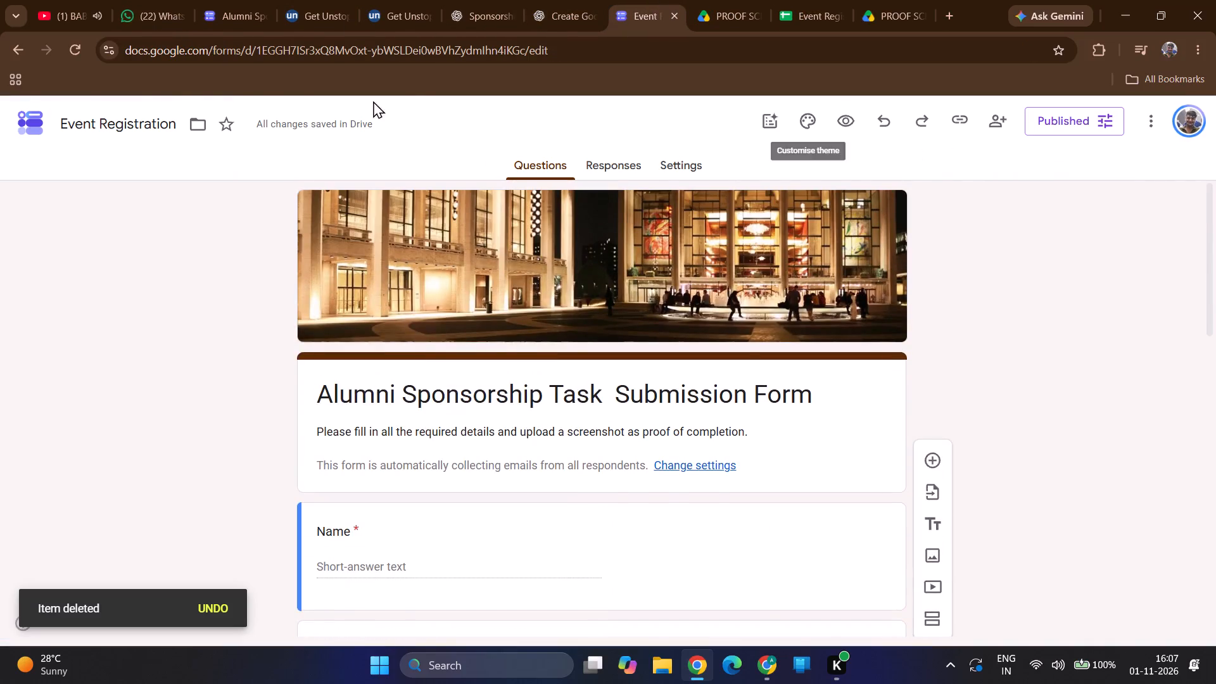
Copy the responder link from the form's published options, without shortening the URL.
{"action": "left_click", "coordinate": [1067, 125]}
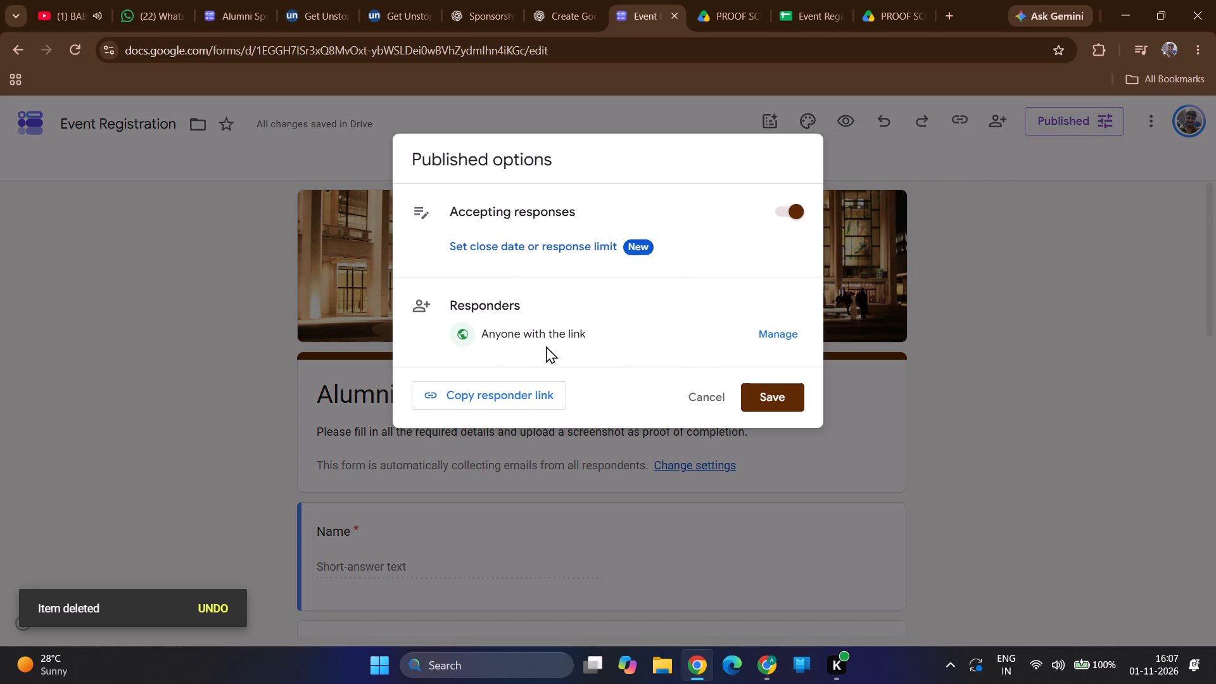
{"action": "left_click", "coordinate": [540, 390]}
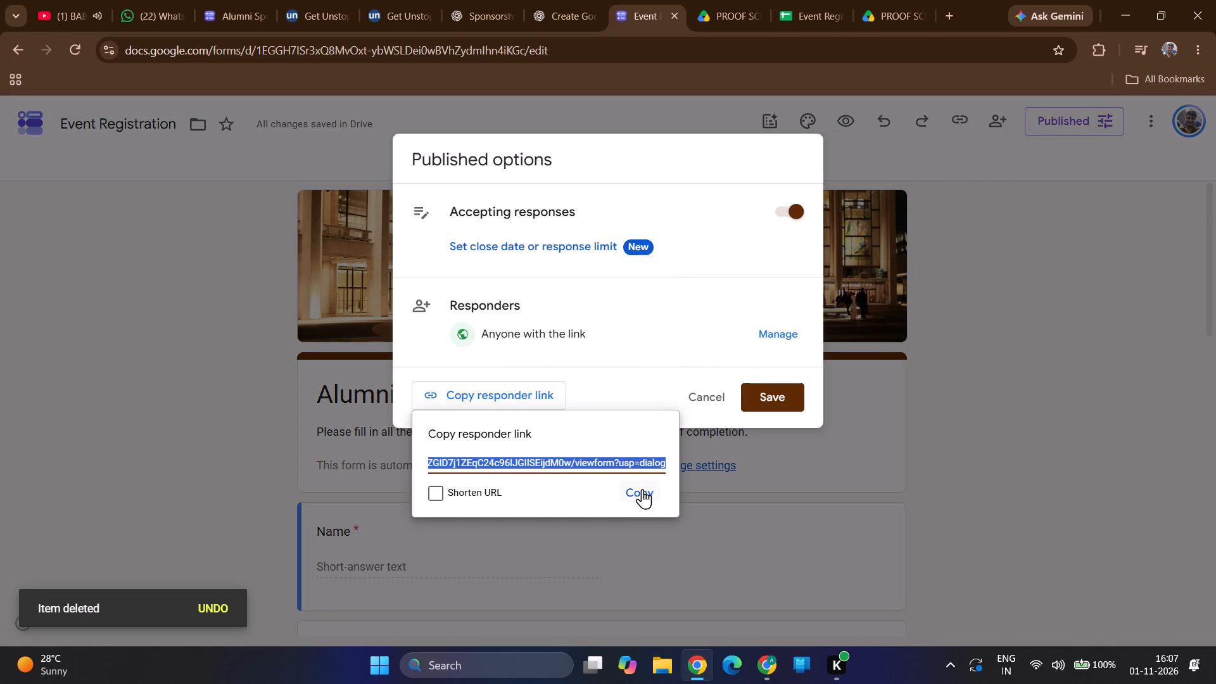
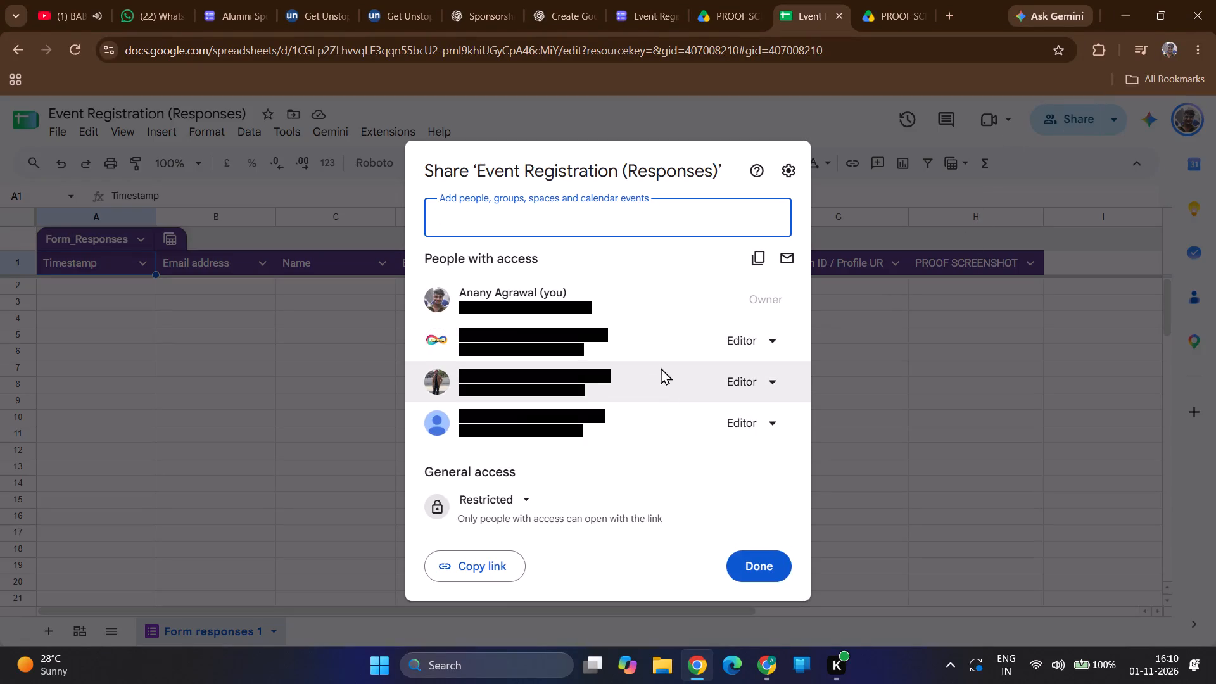
Return to the Event Registration form, dismiss its published options without saving, and review the questions down to the PROOF SCREENSHOT upload.
{"action": "left_click", "coordinate": [864, 206]}
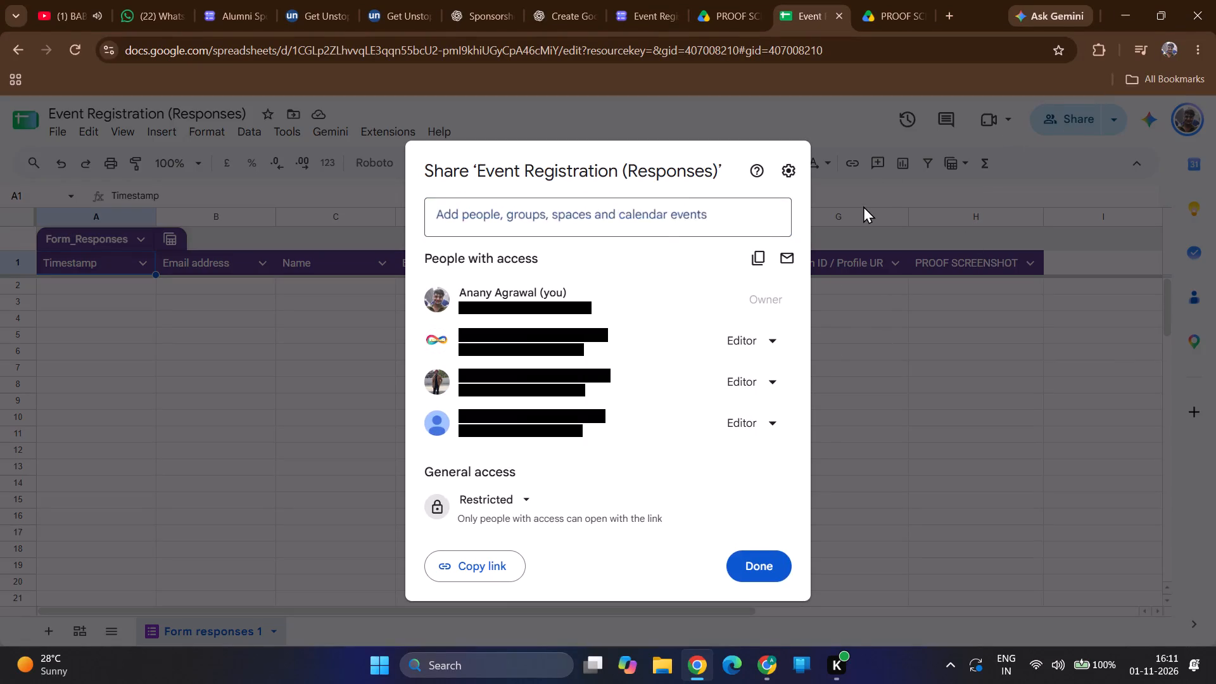
{"action": "left_click", "coordinate": [716, 0]}
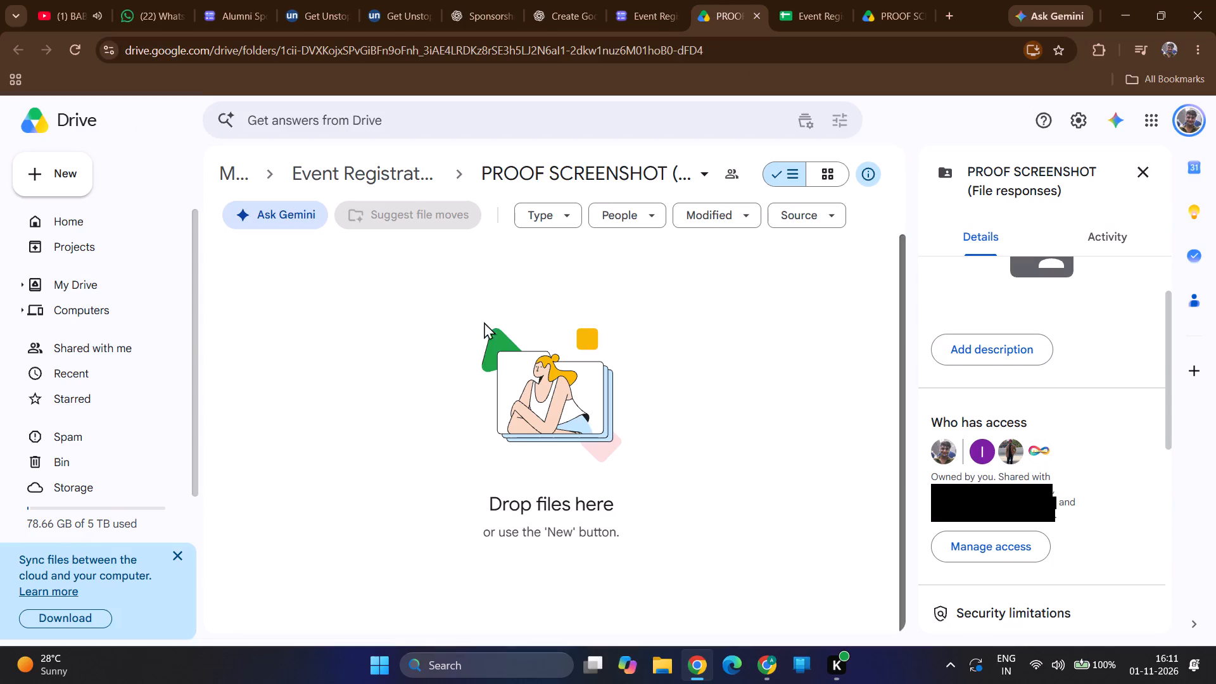
{"action": "left_click", "coordinate": [609, 12]}
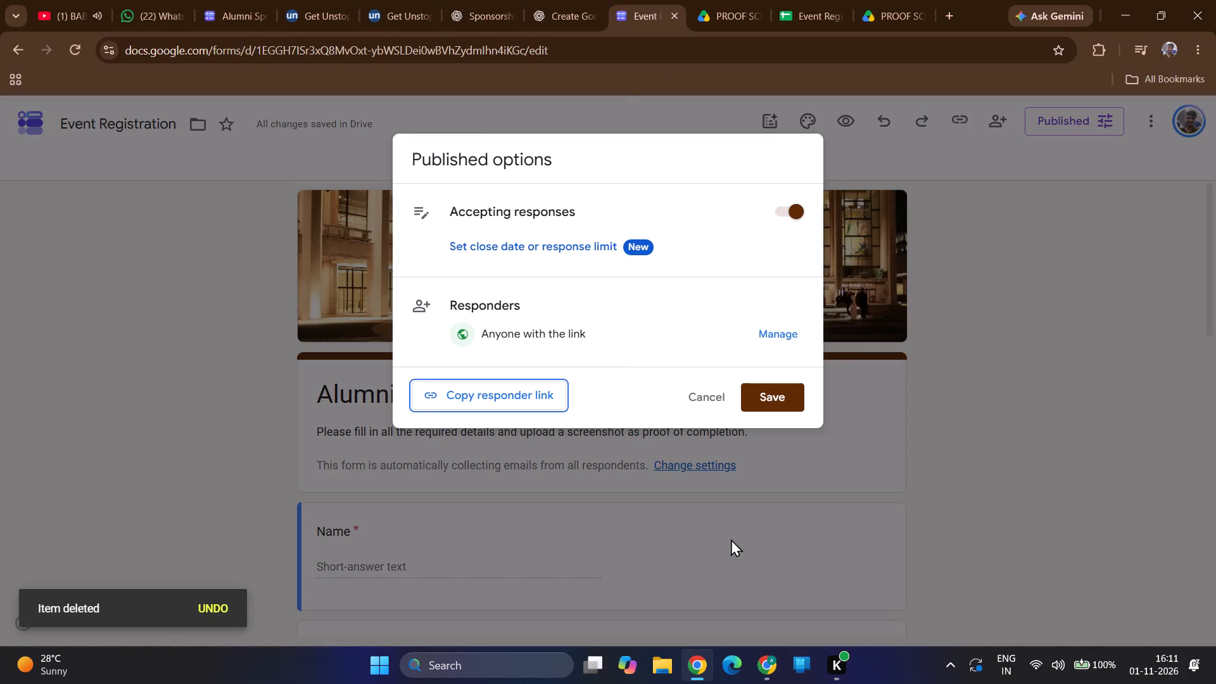
{"action": "left_click", "coordinate": [706, 400]}
{"action": "scroll", "coordinate": [647, 500], "scroll_direction": "down", "scroll_amount": 13}
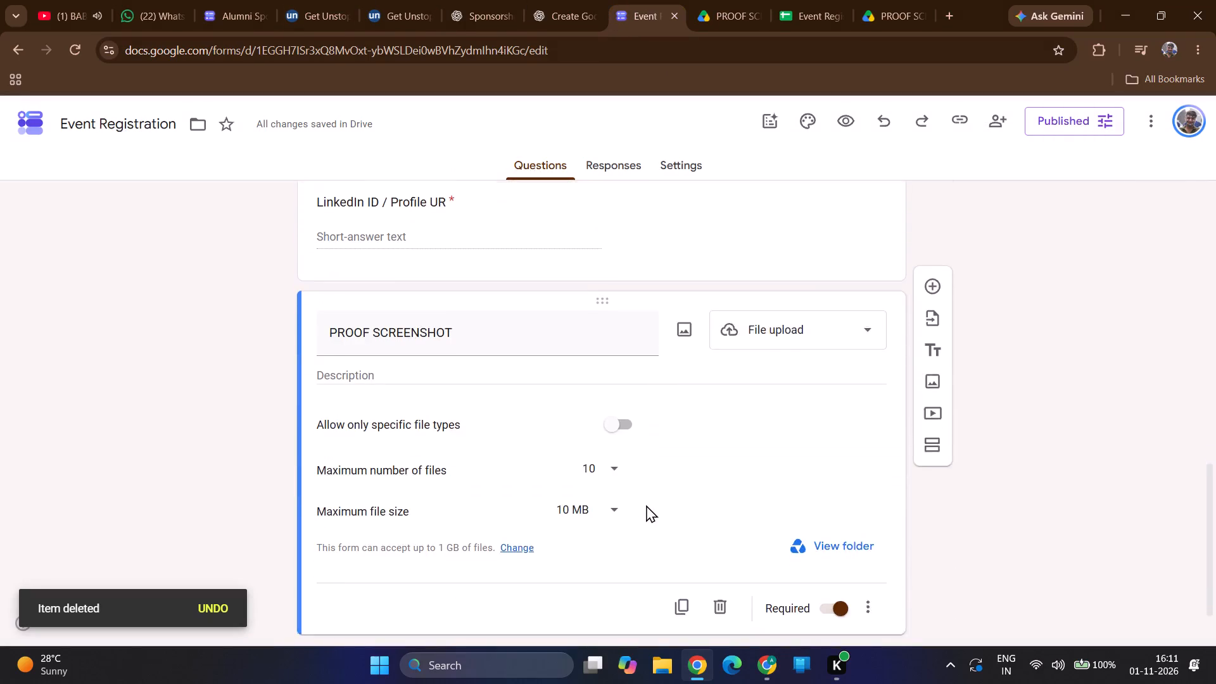
{"action": "scroll", "coordinate": [646, 505], "scroll_direction": "down", "scroll_amount": 2}
{"action": "scroll", "coordinate": [598, 448], "scroll_direction": "up", "scroll_amount": 9}
Switch to the open ChatGPT conversation whose title begins with Create.
{"action": "left_click", "coordinate": [576, 18]}
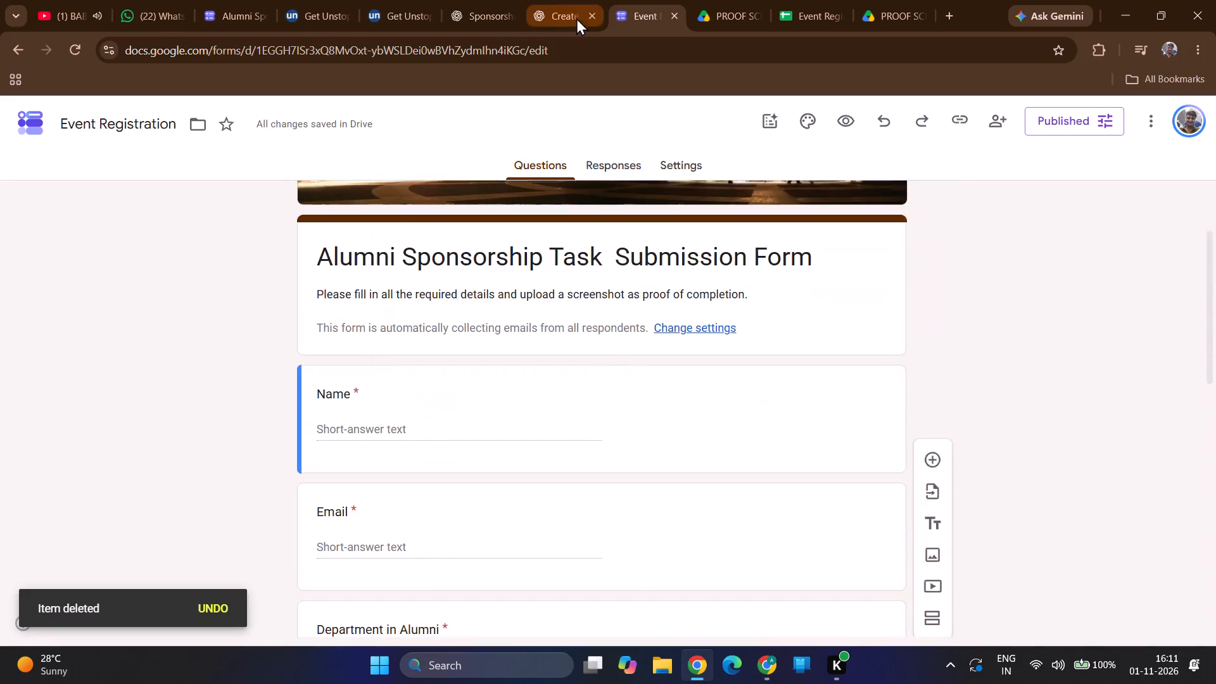
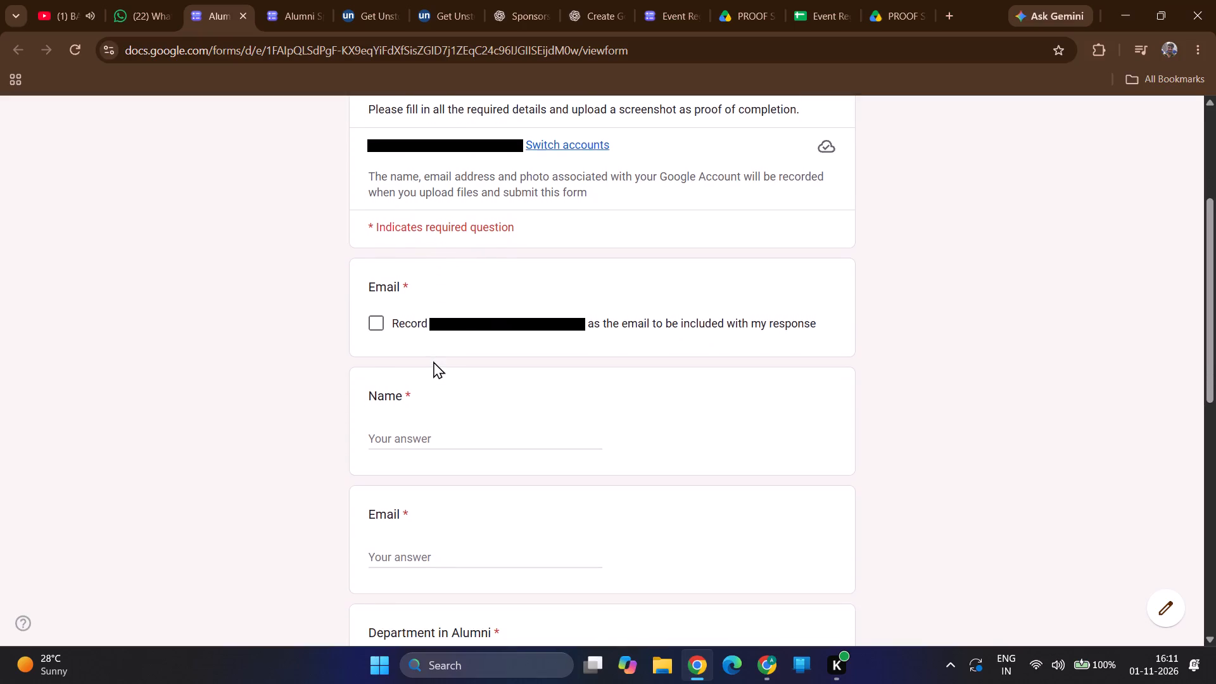
Go through the published form's questions and start adding a file to the PROOF SCREENSHOT question.
{"action": "scroll", "coordinate": [514, 405], "scroll_direction": "down", "scroll_amount": 2}
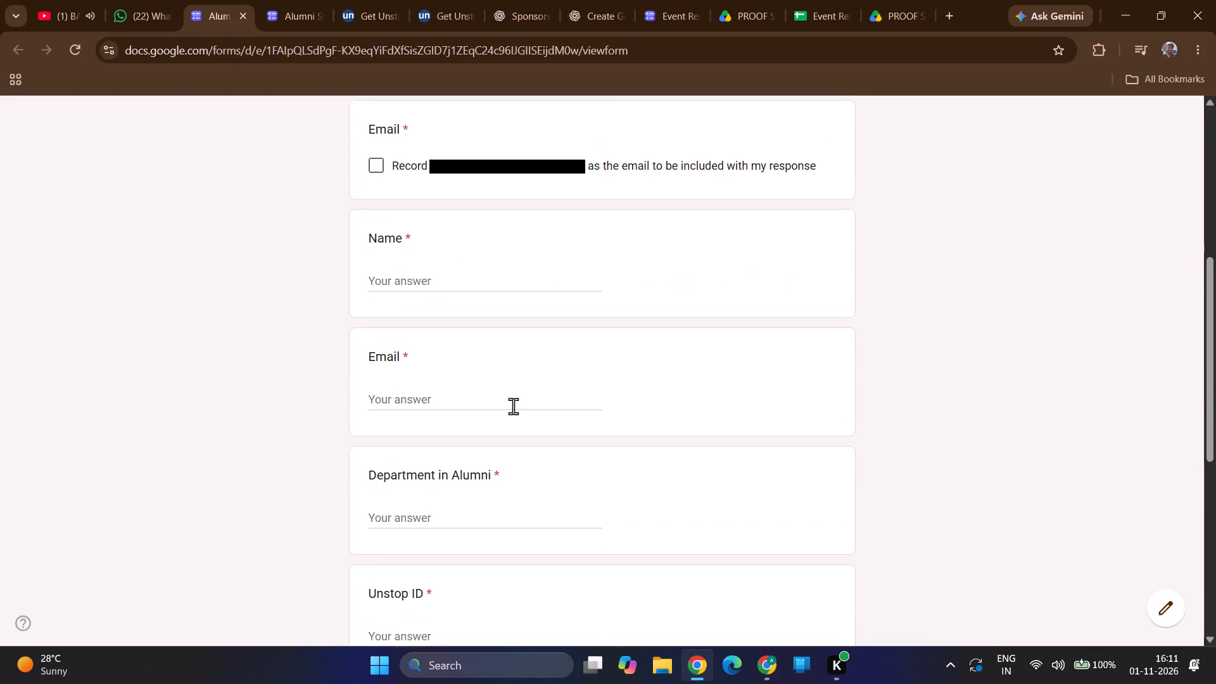
{"action": "scroll", "coordinate": [513, 406], "scroll_direction": "down", "scroll_amount": 5}
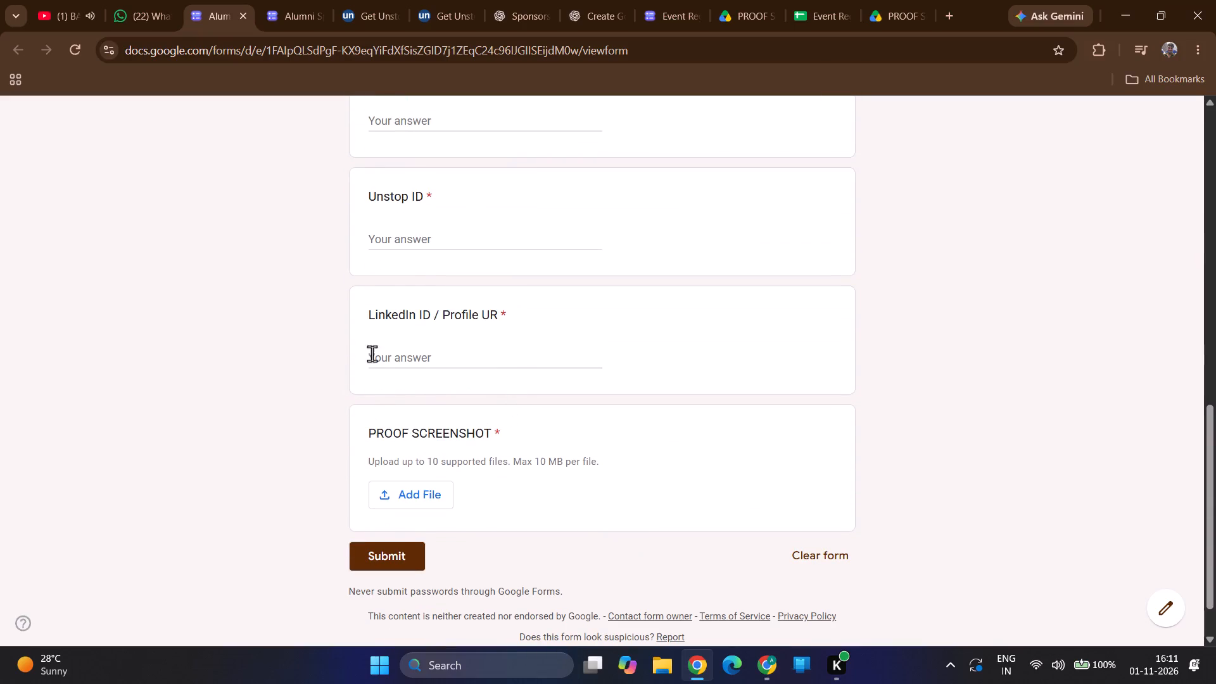
{"action": "scroll", "coordinate": [438, 503], "scroll_direction": "down", "scroll_amount": 1}
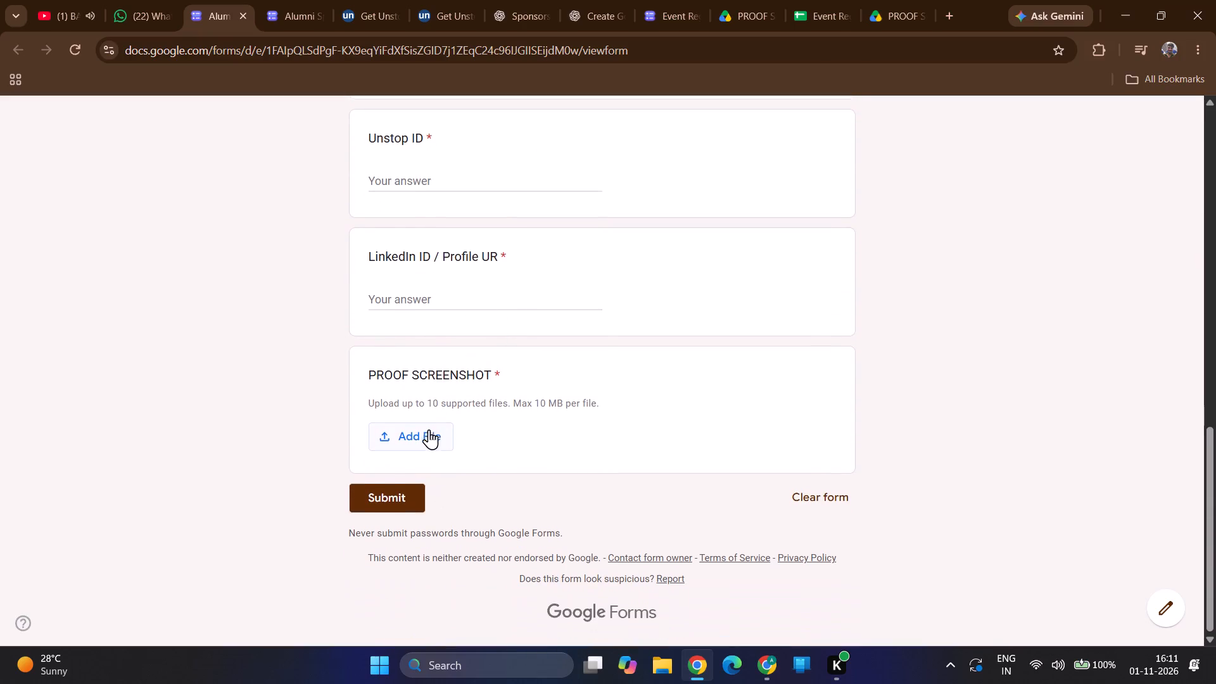
{"action": "left_click", "coordinate": [429, 429]}
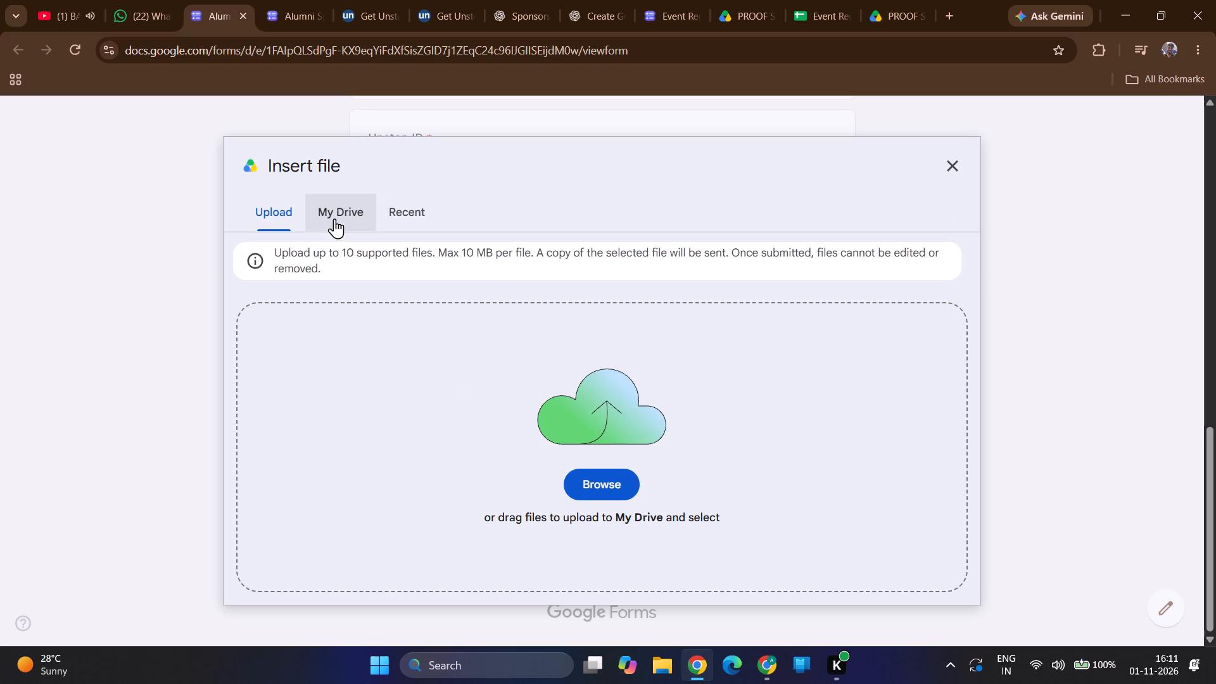
Browse the files in My Drive and the Tutfu folder for a proof screenshot to attach, returning to My Drive.
{"action": "left_click", "coordinate": [334, 218]}
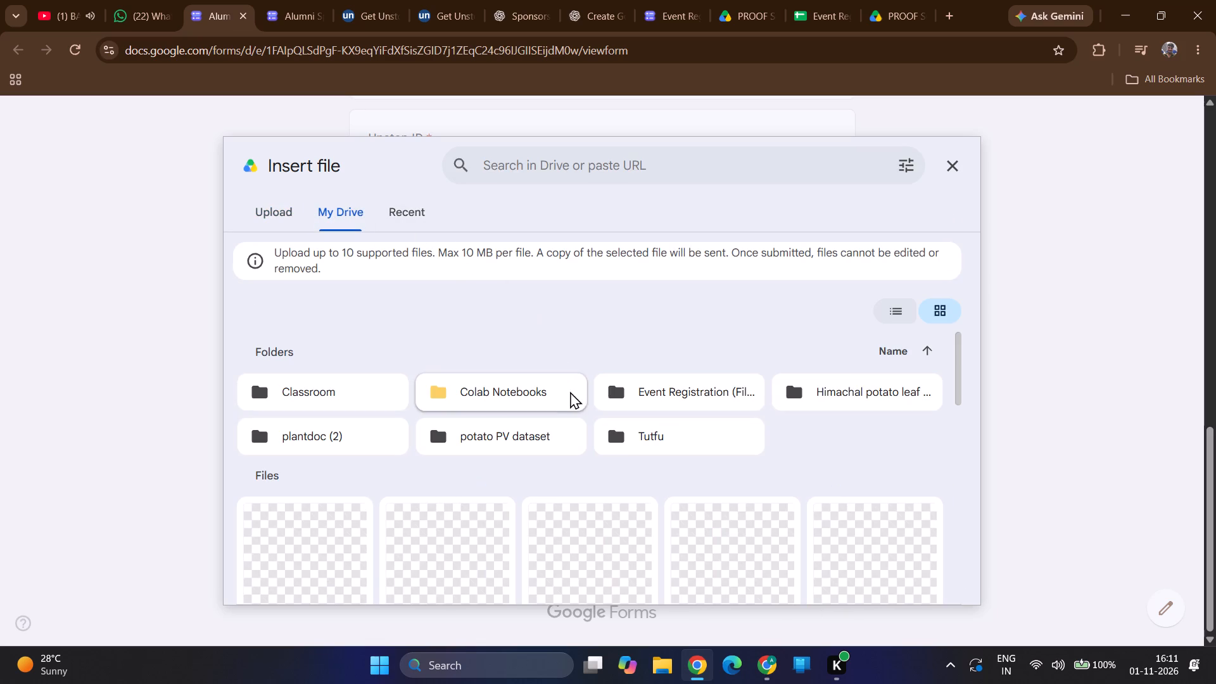
{"action": "scroll", "coordinate": [709, 388], "scroll_direction": "down", "scroll_amount": 3}
{"action": "scroll", "coordinate": [462, 396], "scroll_direction": "up", "scroll_amount": 2}
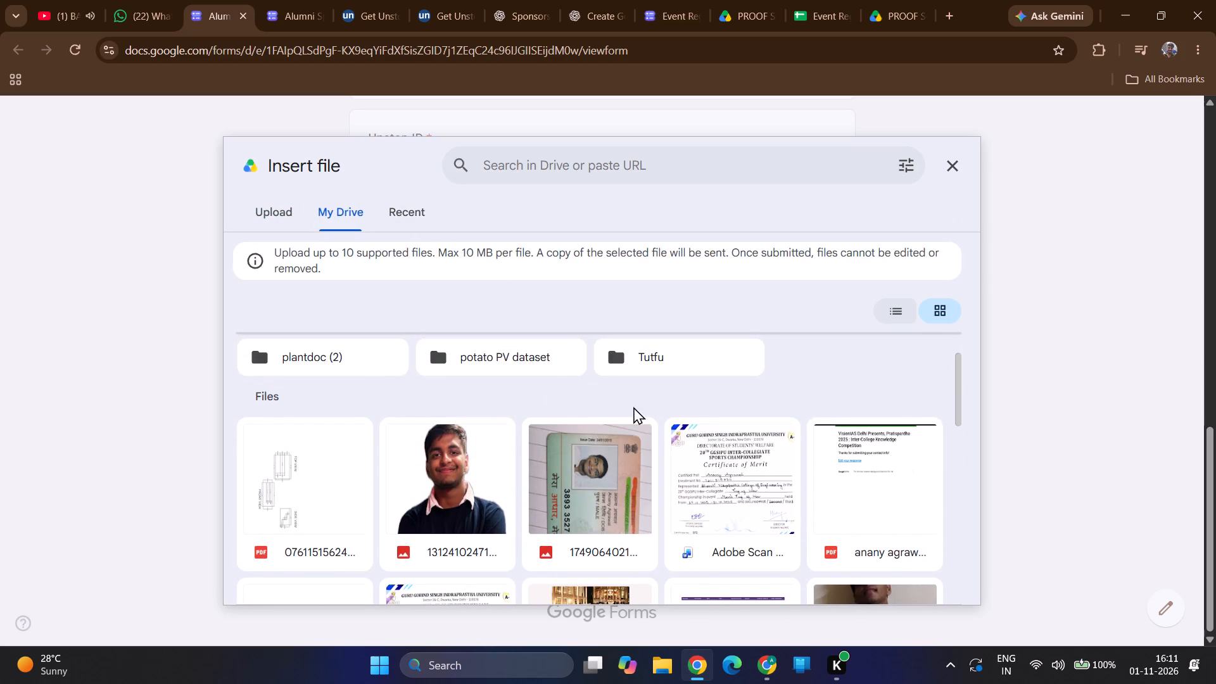
{"action": "scroll", "coordinate": [628, 415], "scroll_direction": "down", "scroll_amount": 7}
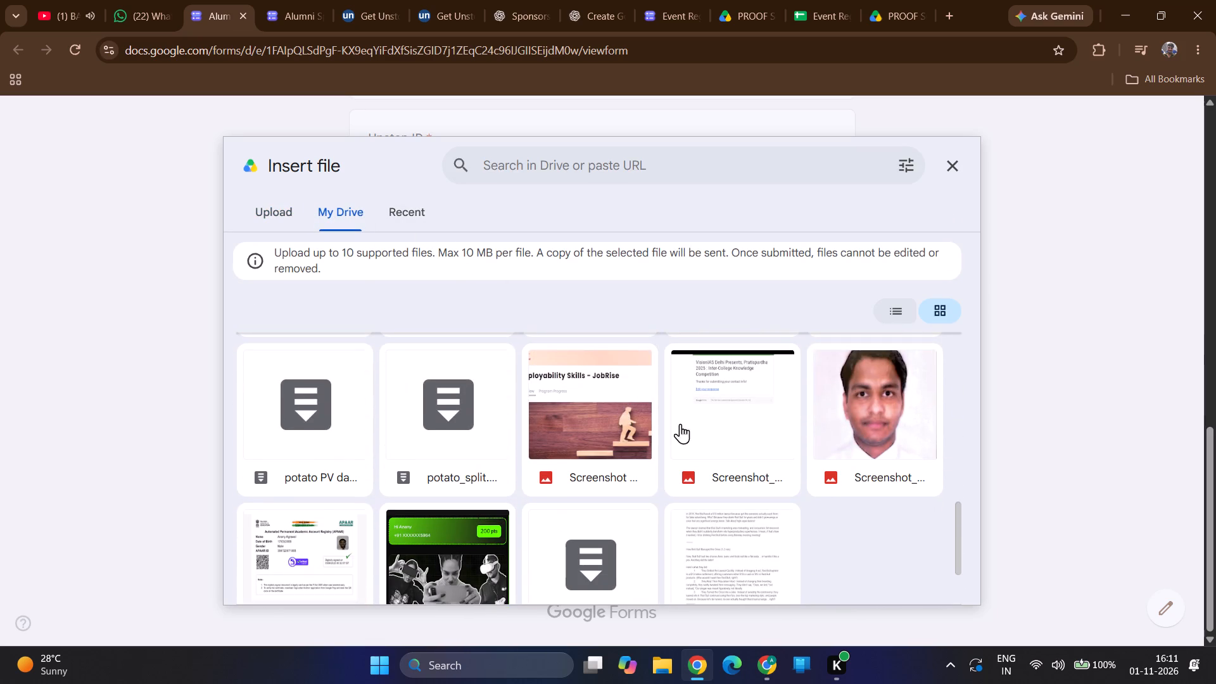
{"action": "scroll", "coordinate": [757, 404], "scroll_direction": "down", "scroll_amount": 3}
{"action": "scroll", "coordinate": [360, 427], "scroll_direction": "up", "scroll_amount": 9}
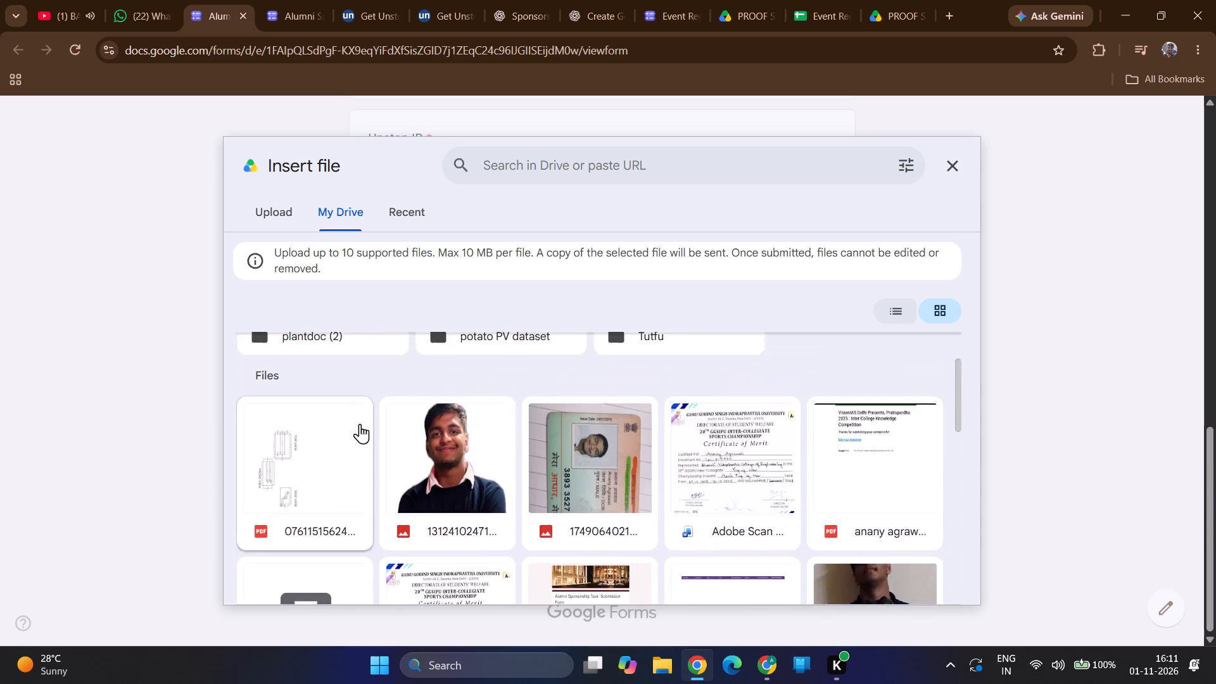
{"action": "scroll", "coordinate": [360, 424], "scroll_direction": "up", "scroll_amount": 5}
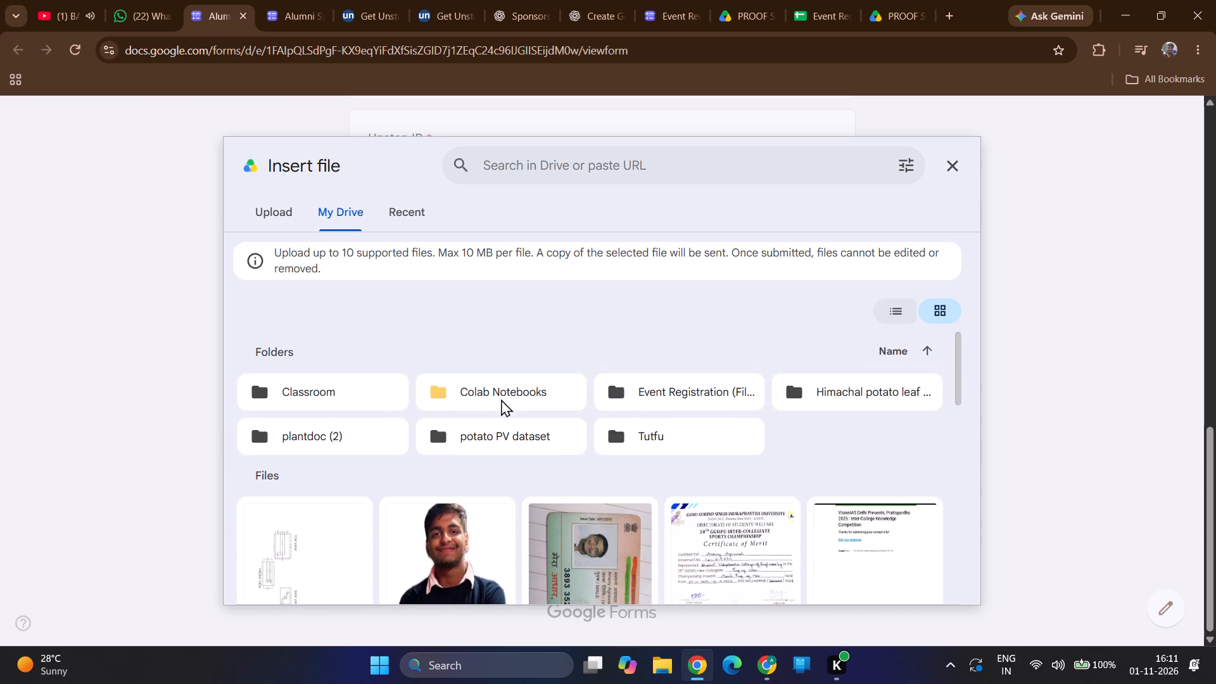
{"action": "triple_click", "coordinate": [654, 438]}
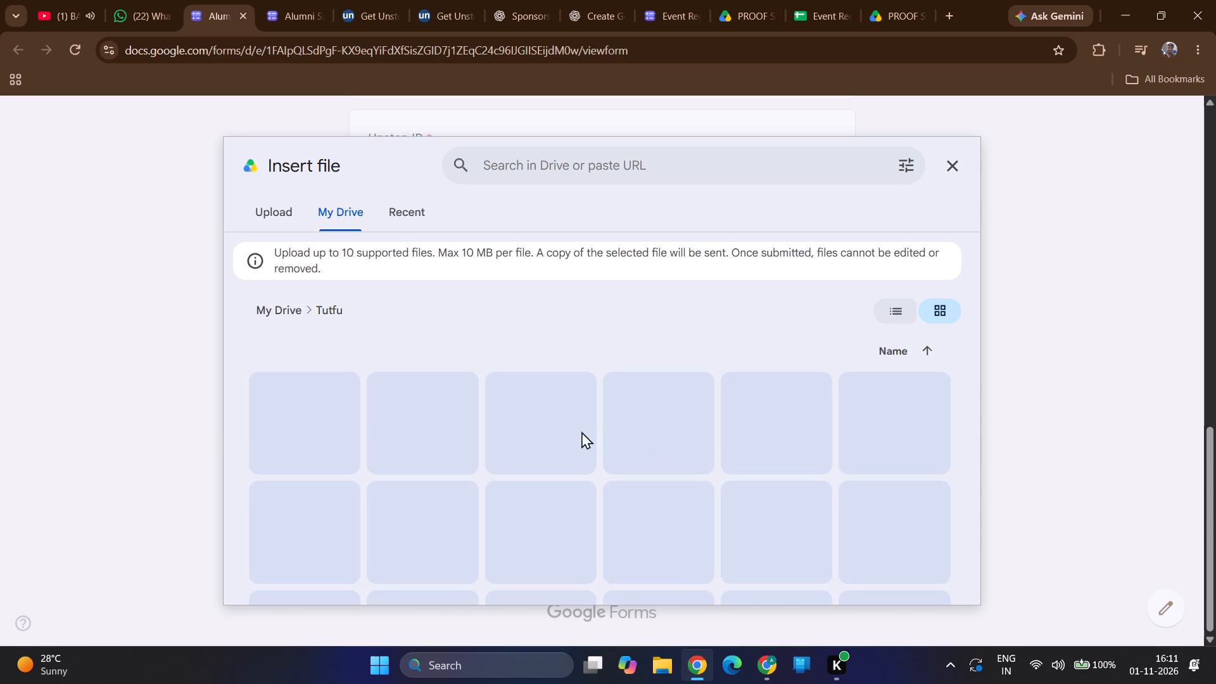
{"action": "left_click", "coordinate": [280, 301]}
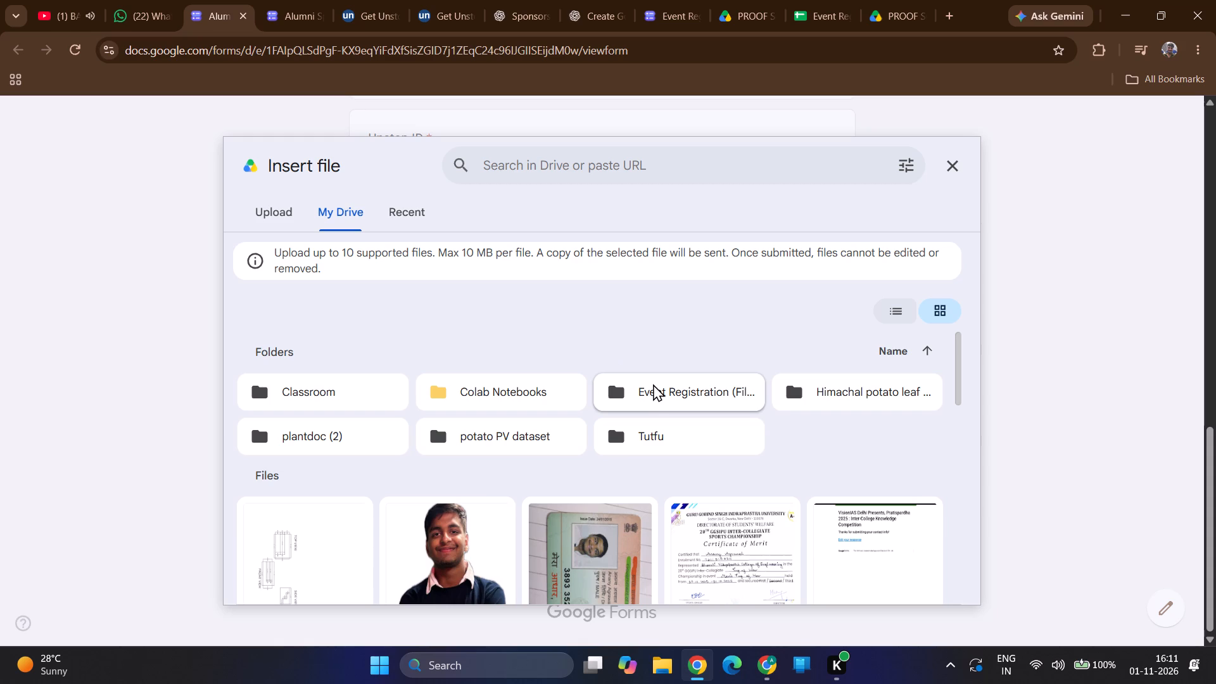
Check the PROOF SCREENSHOT folder inside Event Registration (File responses), and return to the top level of My Drive.
{"action": "left_click", "coordinate": [653, 386]}
{"action": "double_click", "coordinate": [681, 396]}
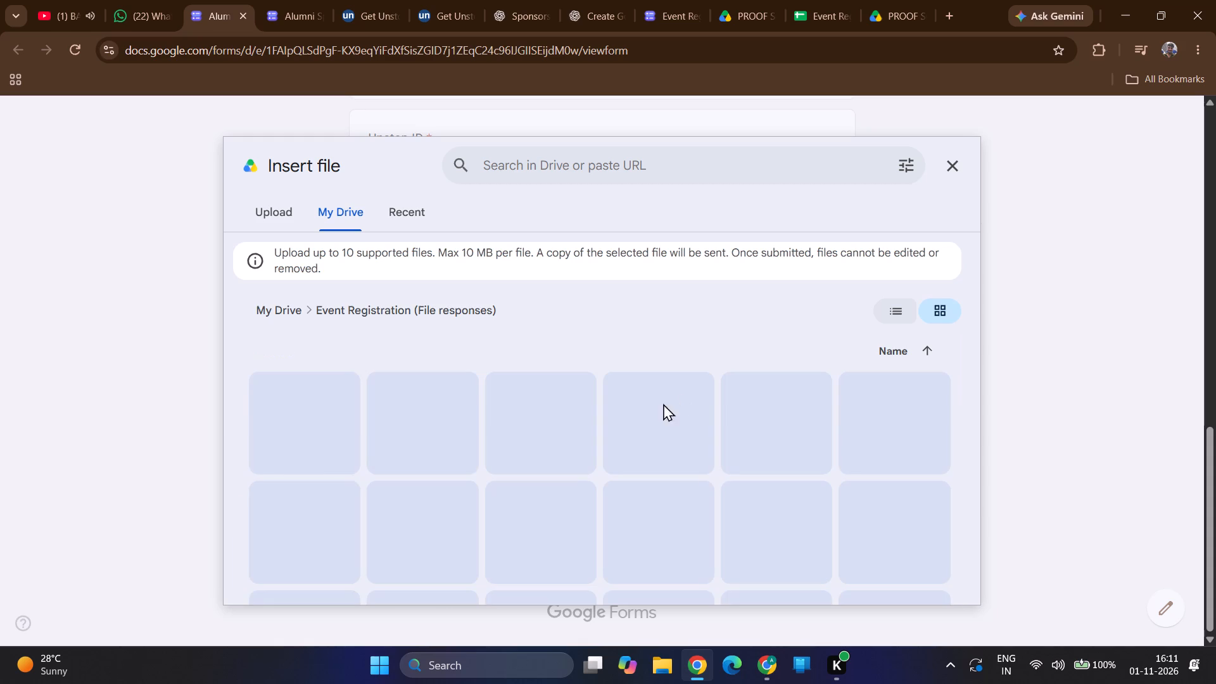
{"action": "left_click", "coordinate": [334, 404]}
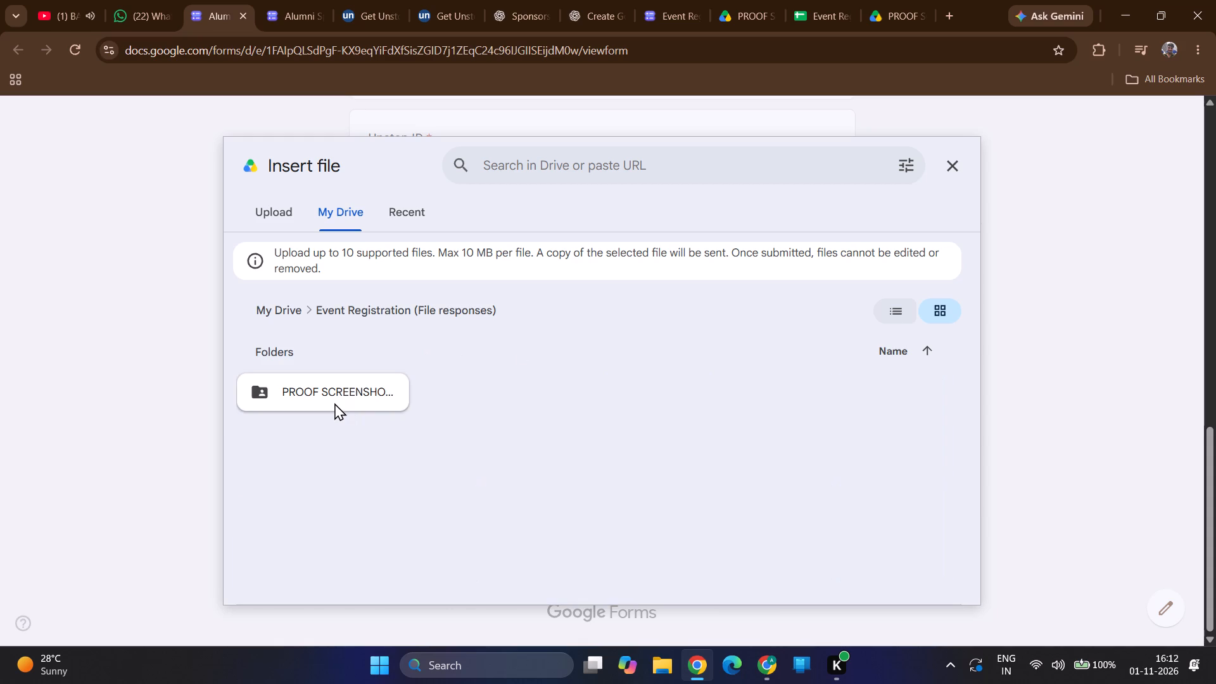
{"action": "double_click", "coordinate": [334, 403]}
{"action": "left_click", "coordinate": [292, 315]}
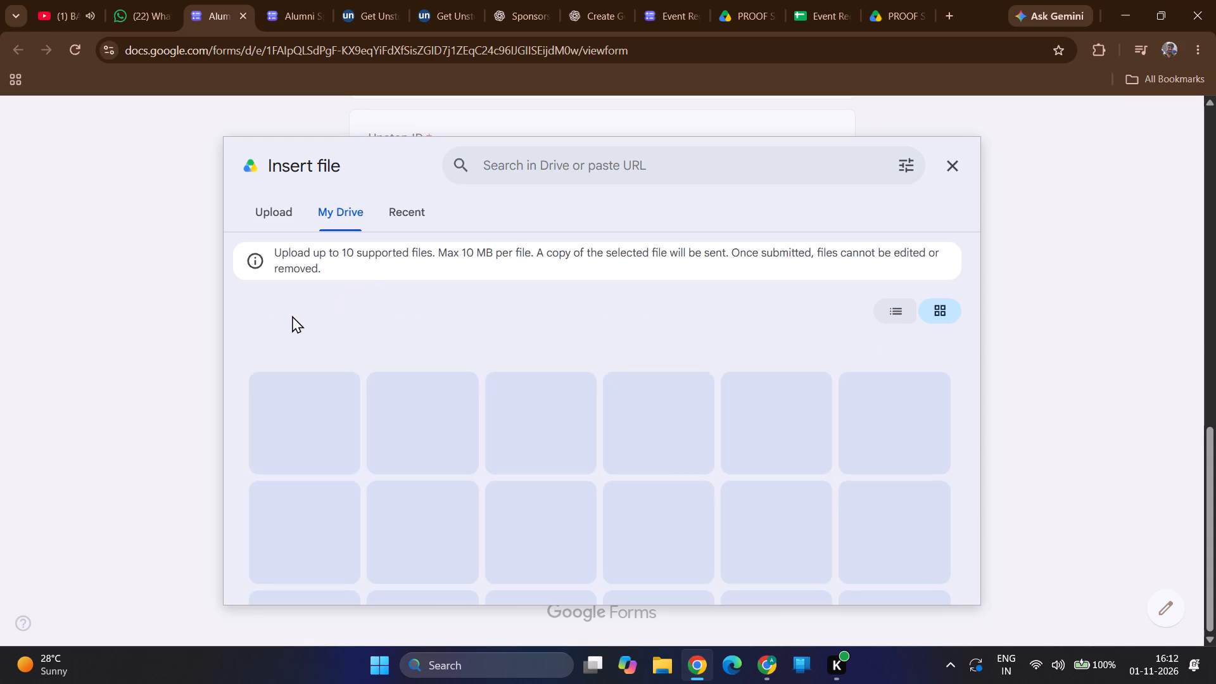
Upload the wallpaper-269 image from the computer's Downloads folder as the file for the PROOF SCREENSHOT question.
{"action": "left_click", "coordinate": [284, 211]}
{"action": "left_click", "coordinate": [611, 474]}
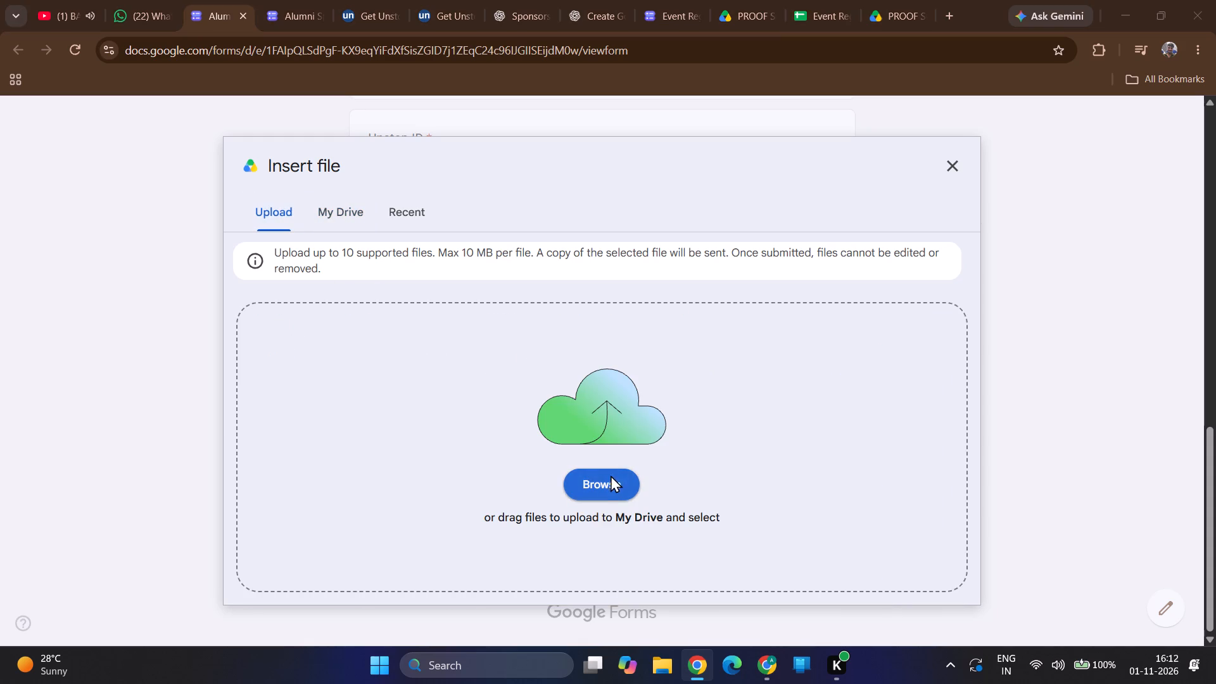
{"action": "left_click", "coordinate": [70, 228]}
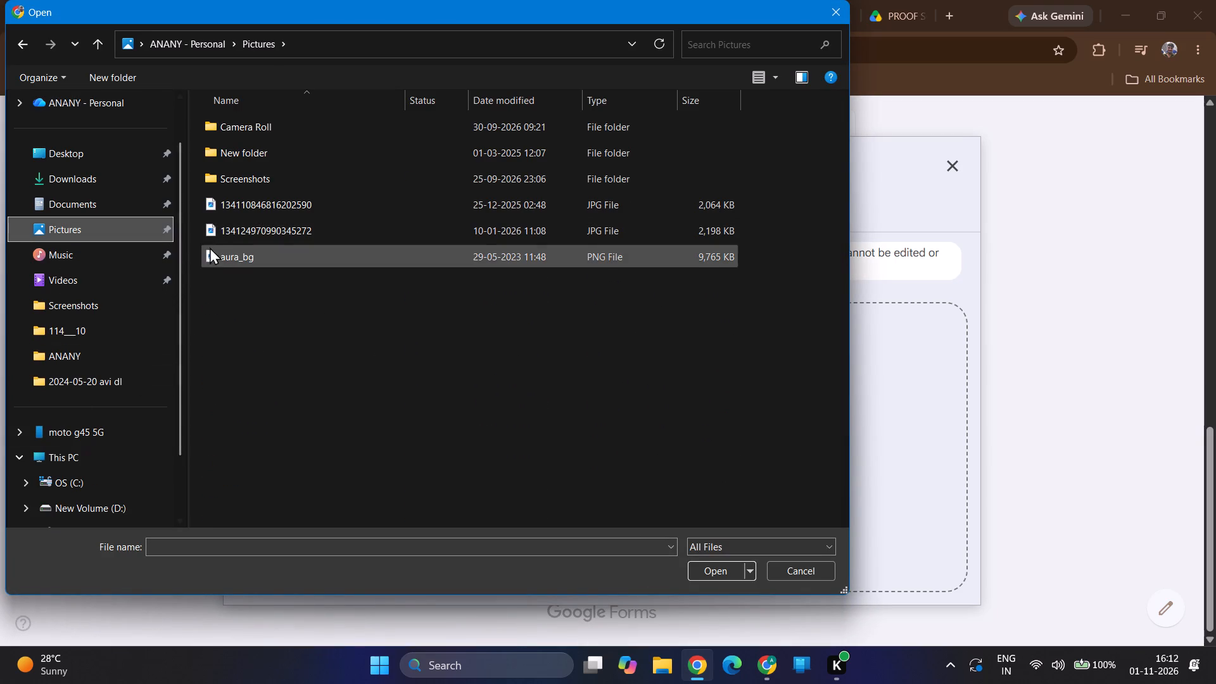
{"action": "left_click", "coordinate": [84, 179]}
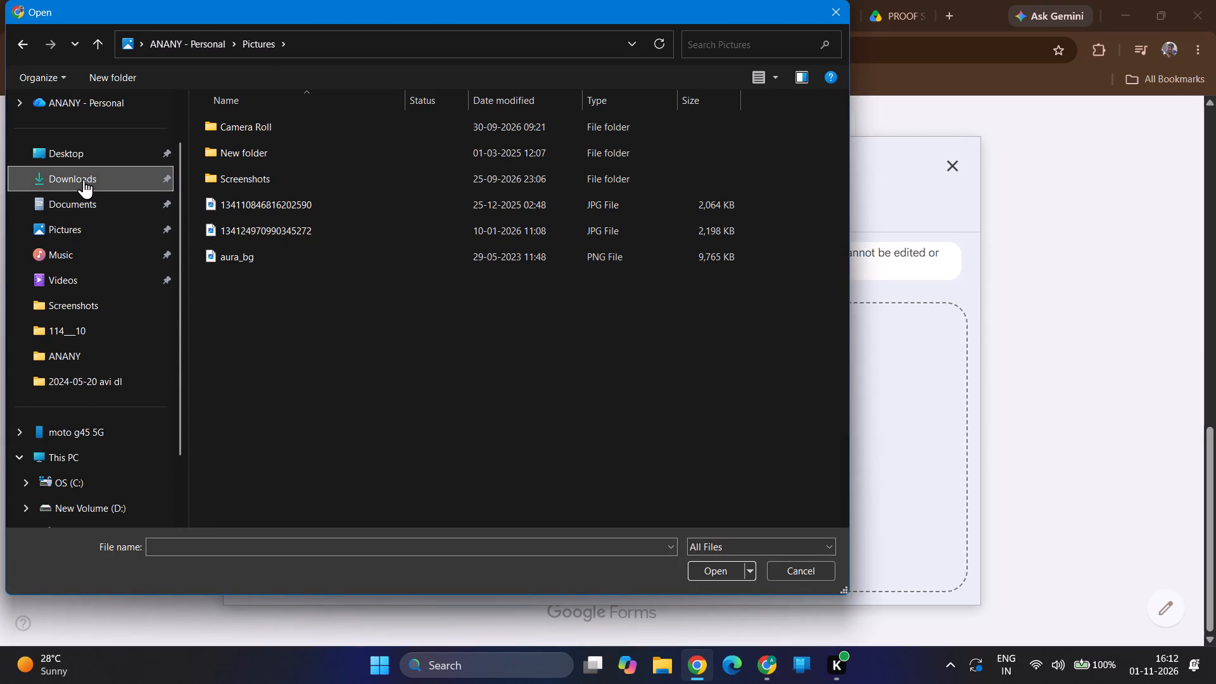
{"action": "scroll", "coordinate": [453, 343], "scroll_direction": "down", "scroll_amount": 4}
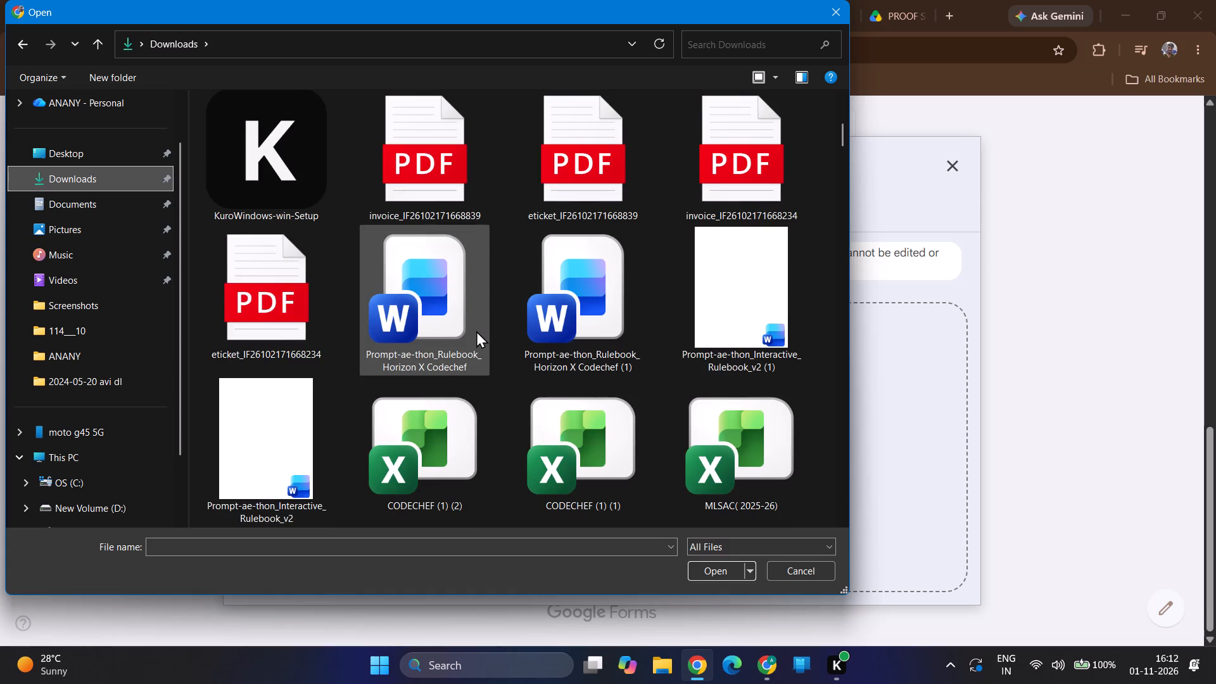
{"action": "scroll", "coordinate": [478, 334], "scroll_direction": "down", "scroll_amount": 15}
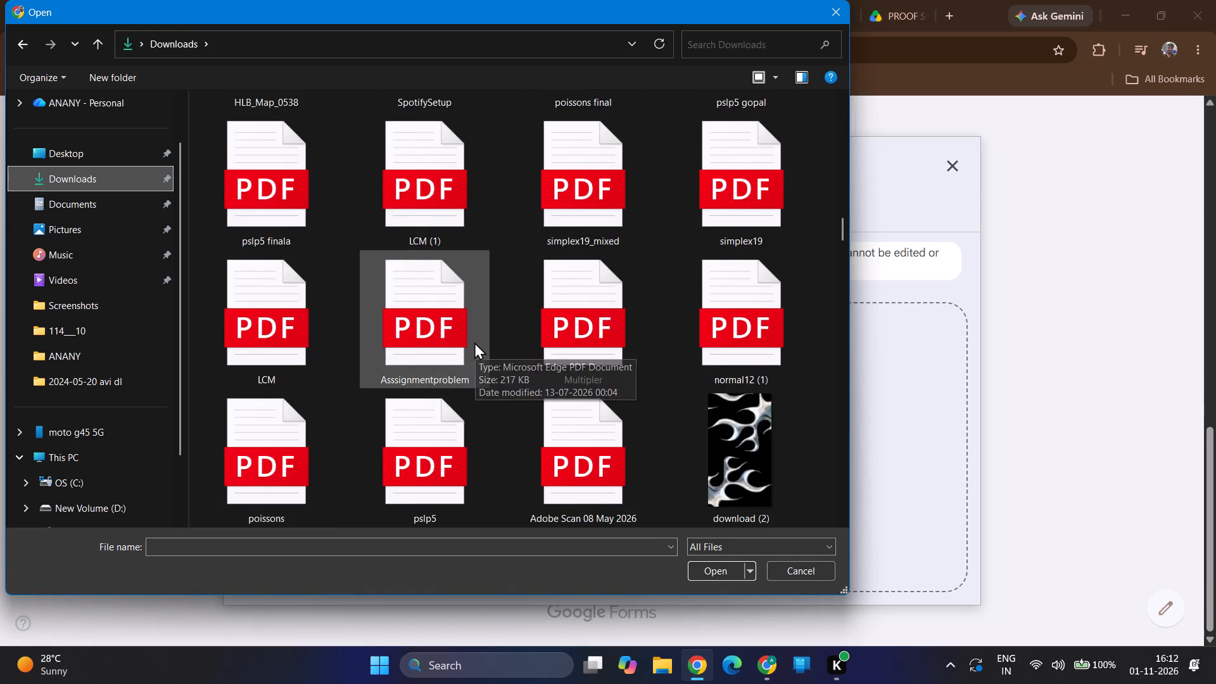
{"action": "scroll", "coordinate": [474, 342], "scroll_direction": "down", "scroll_amount": 8}
{"action": "scroll", "coordinate": [475, 346], "scroll_direction": "up", "scroll_amount": 7}
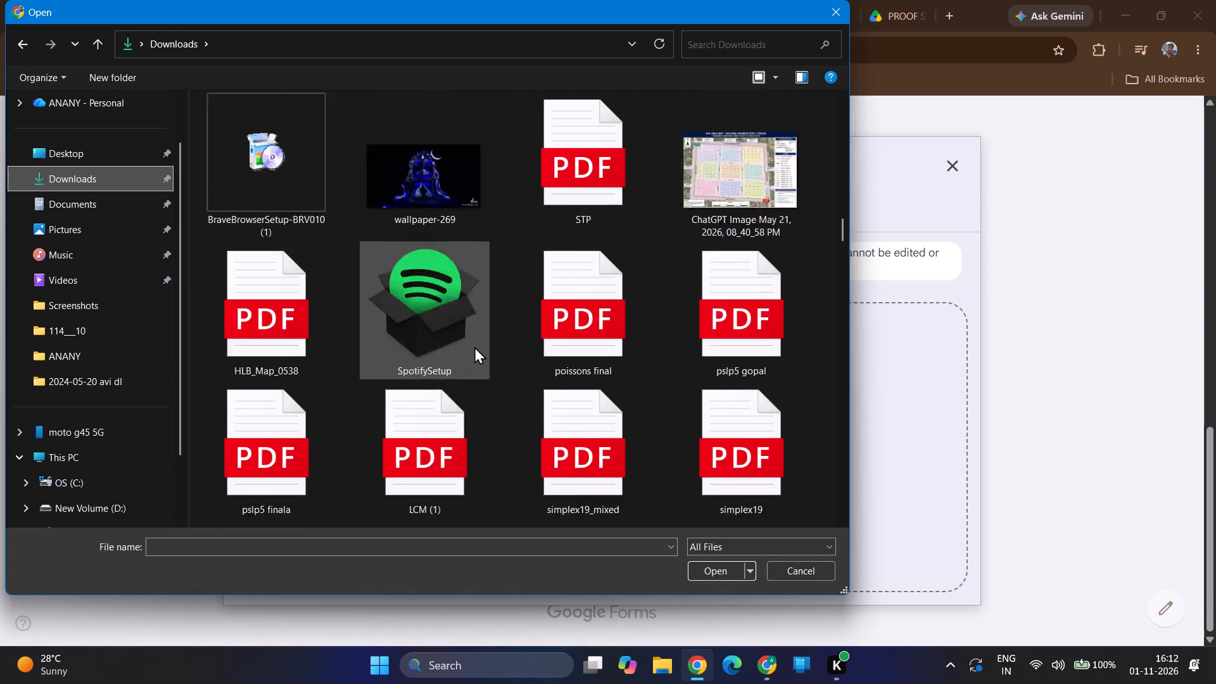
{"action": "scroll", "coordinate": [474, 346], "scroll_direction": "up", "scroll_amount": 1}
{"action": "scroll", "coordinate": [474, 348], "scroll_direction": "down", "scroll_amount": 1}
{"action": "left_click", "coordinate": [447, 193]}
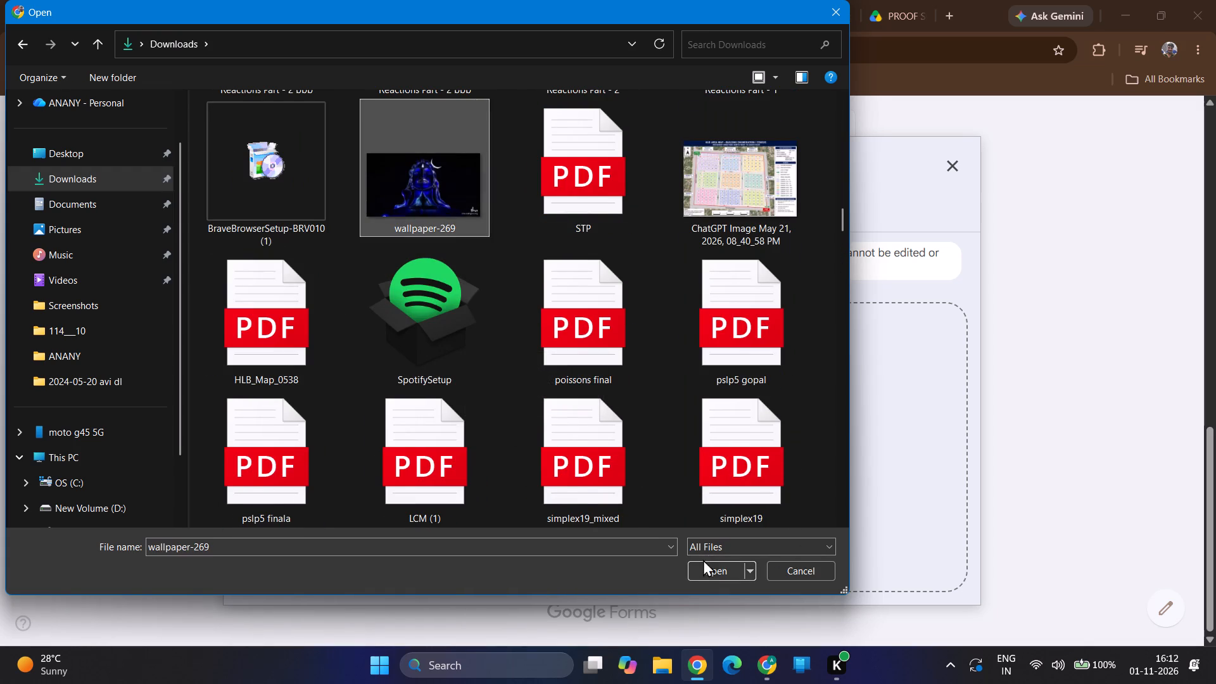
{"action": "left_click", "coordinate": [704, 576]}
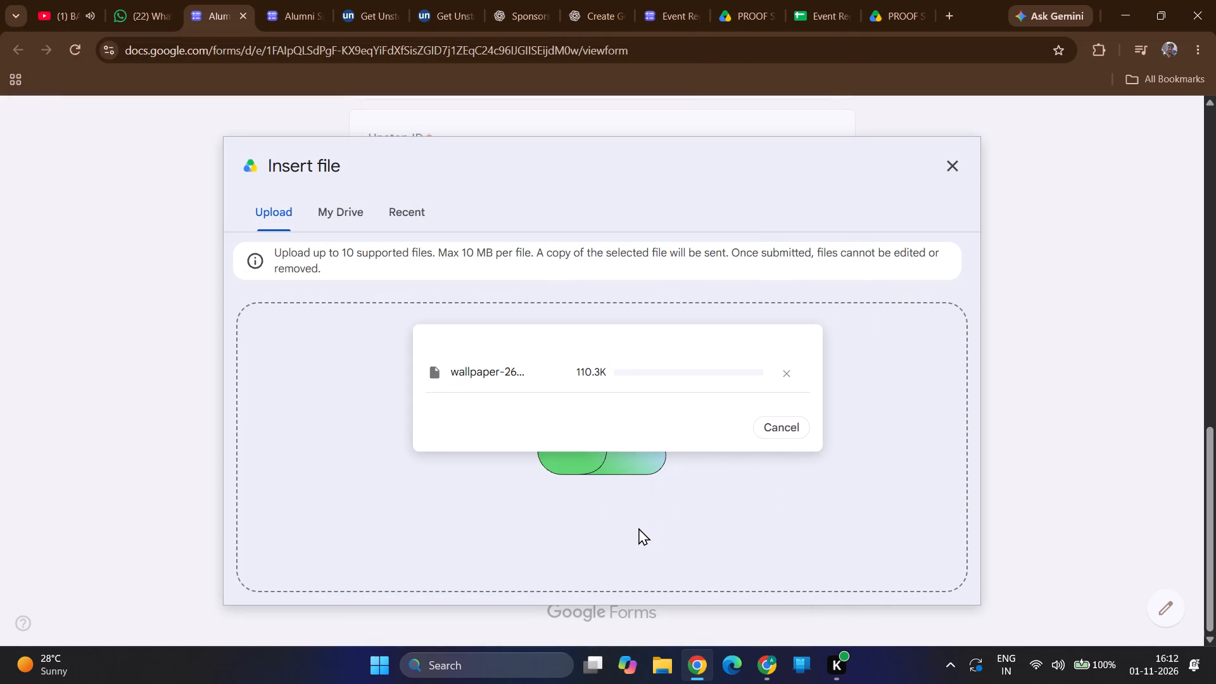
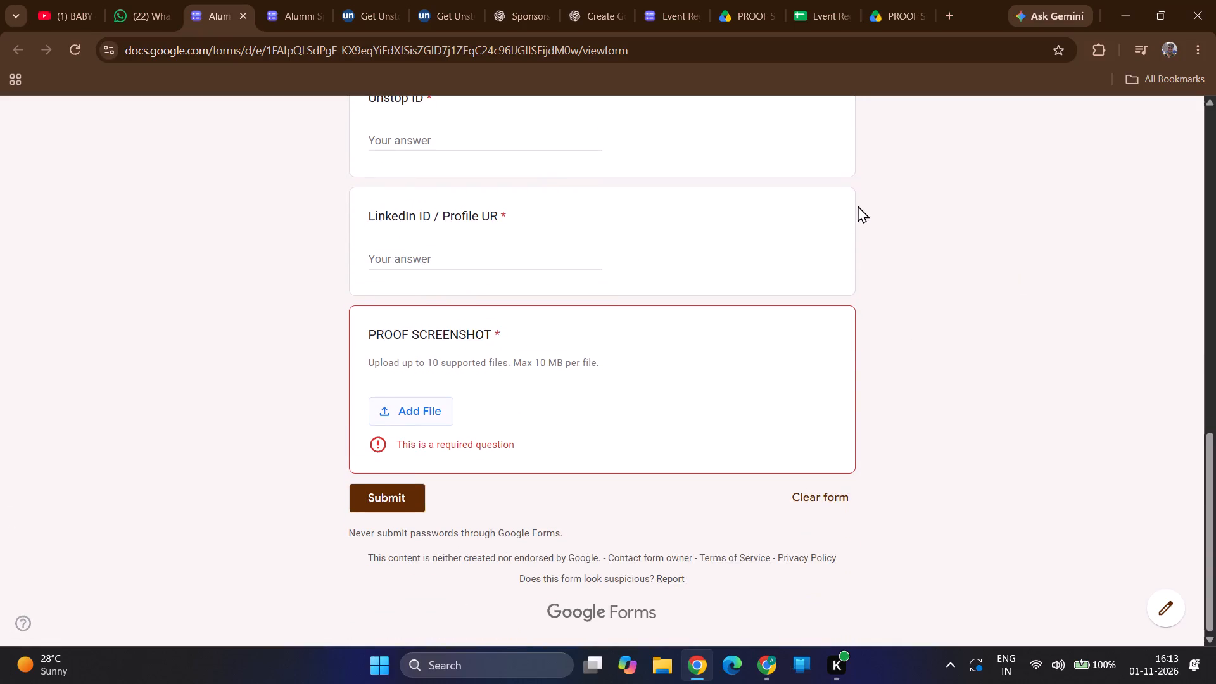
Leave the file selection without attaching a proof and review the published form's questions from Email through PROOF SCREENSHOT.
{"action": "left_click", "coordinate": [858, 205]}
{"action": "left_click", "coordinate": [996, 305]}
{"action": "scroll", "coordinate": [600, 511], "scroll_direction": "up", "scroll_amount": 1}
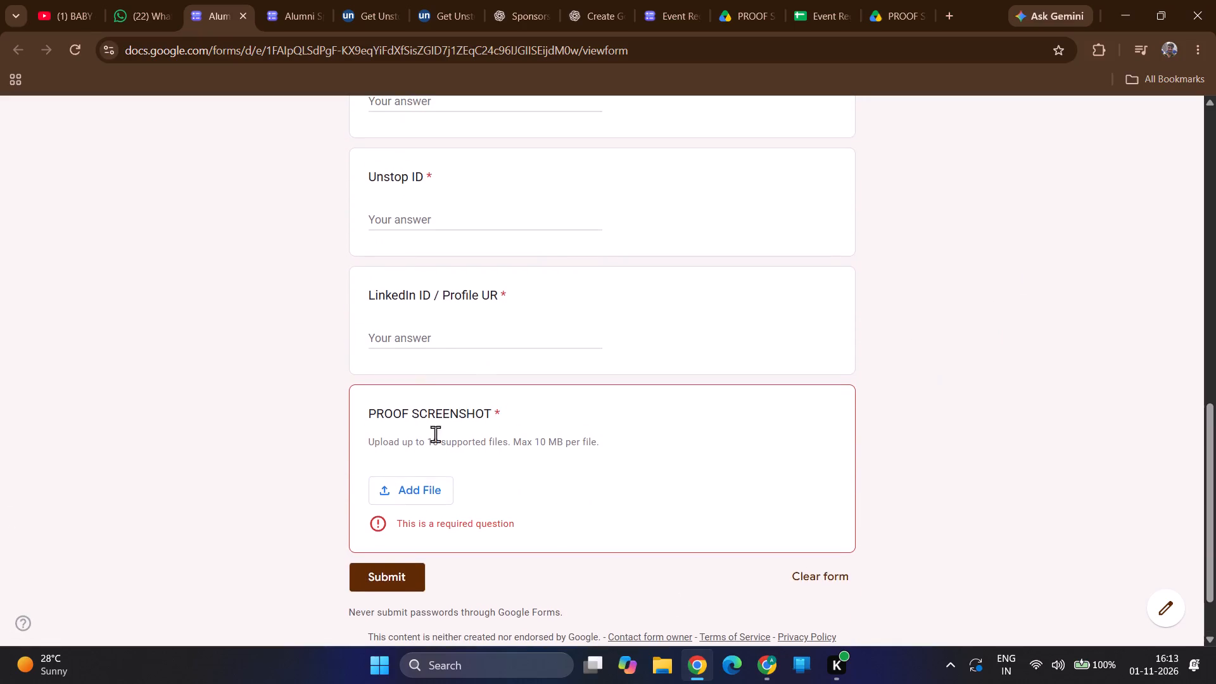
{"action": "scroll", "coordinate": [436, 430], "scroll_direction": "up", "scroll_amount": 14}
{"action": "scroll", "coordinate": [543, 401], "scroll_direction": "down", "scroll_amount": 4}
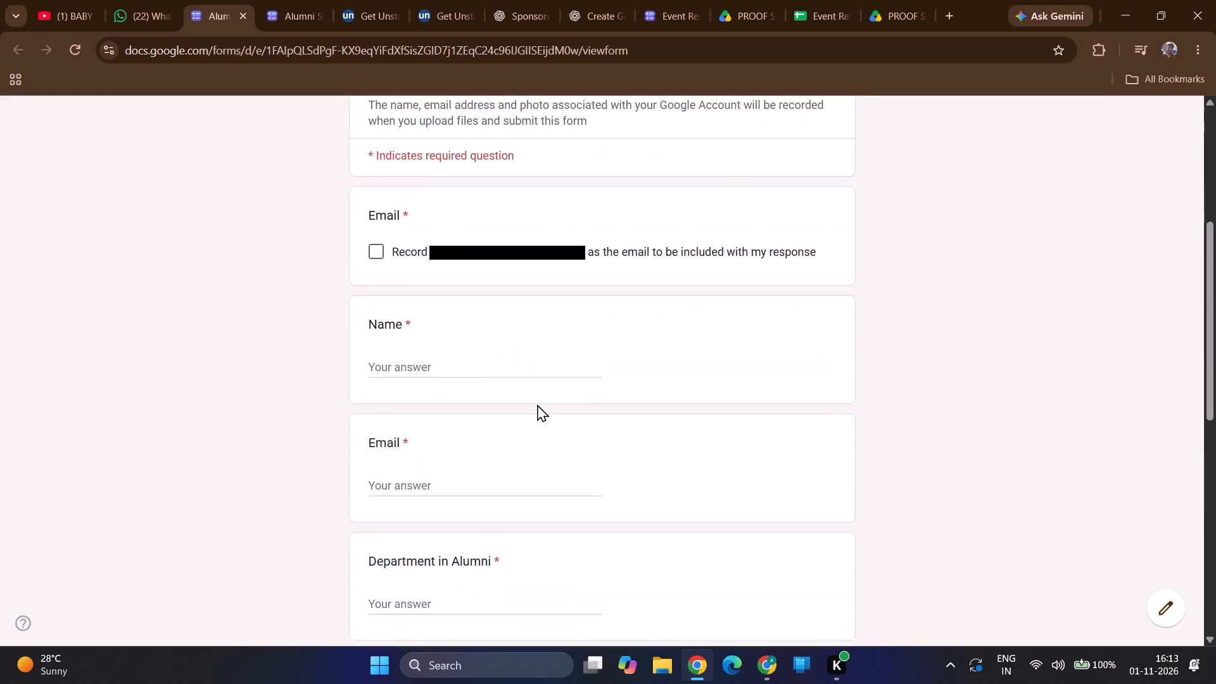
{"action": "scroll", "coordinate": [536, 405], "scroll_direction": "down", "scroll_amount": 8}
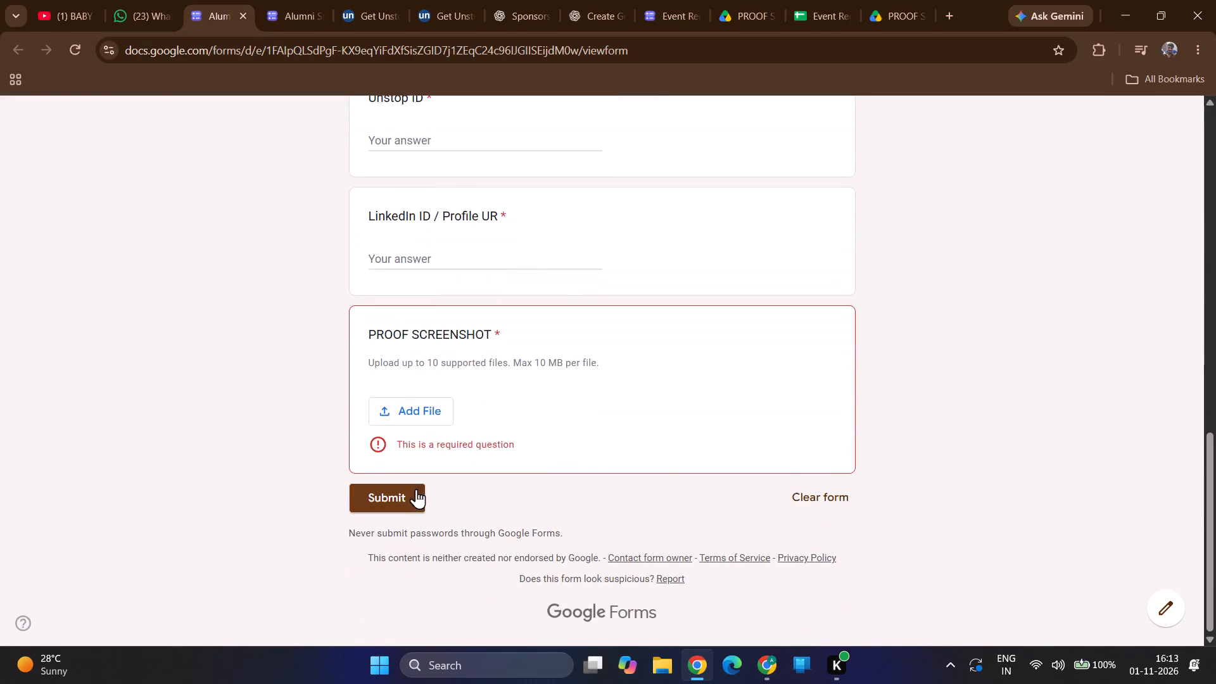
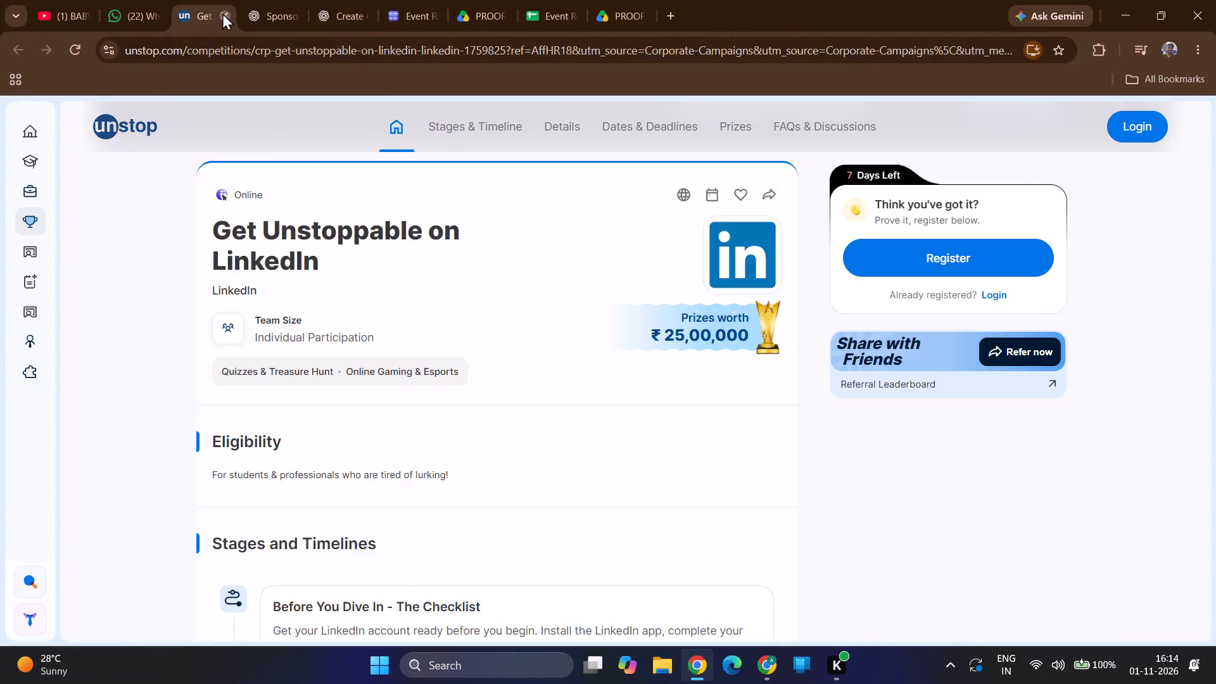
Close the Unstop competition page and the two ChatGPT pages beside it, leaving the form and Drive pages open.
{"action": "left_click", "coordinate": [222, 13]}
{"action": "left_click", "coordinate": [221, 13]}
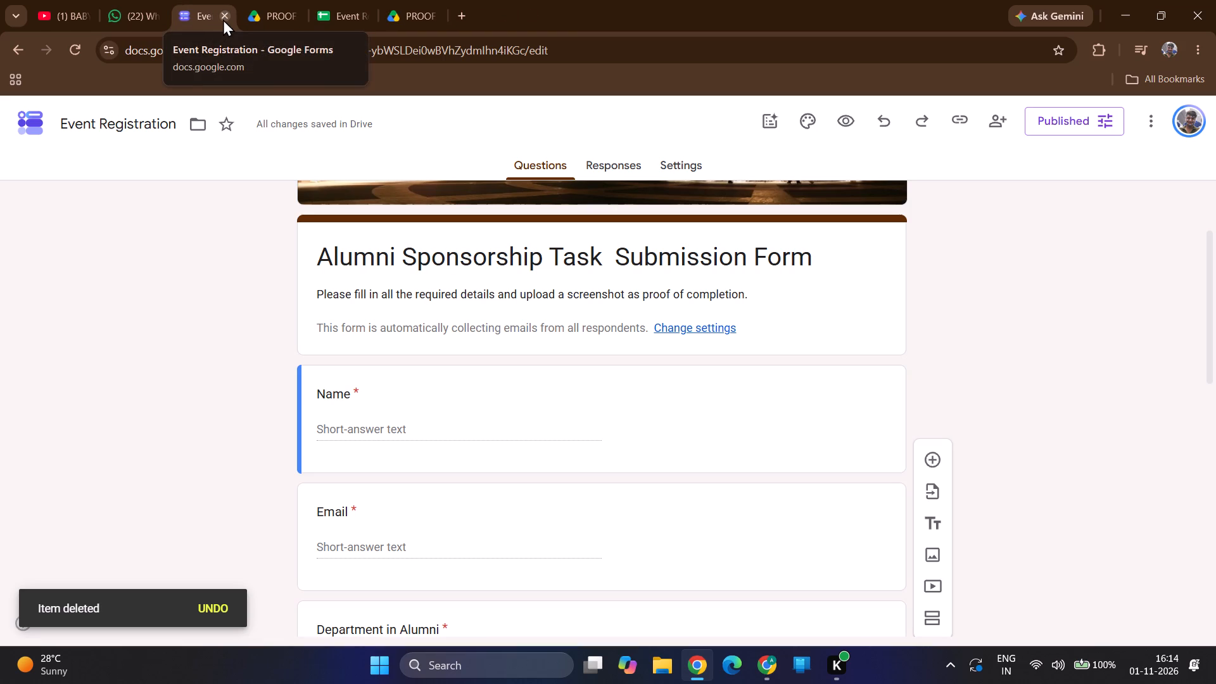
Review the header of the Event Registration form in the editor and bring up the PROOF SCREENSHOT (File responses) folder.
{"action": "scroll", "coordinate": [1104, 250], "scroll_direction": "up", "scroll_amount": 1}
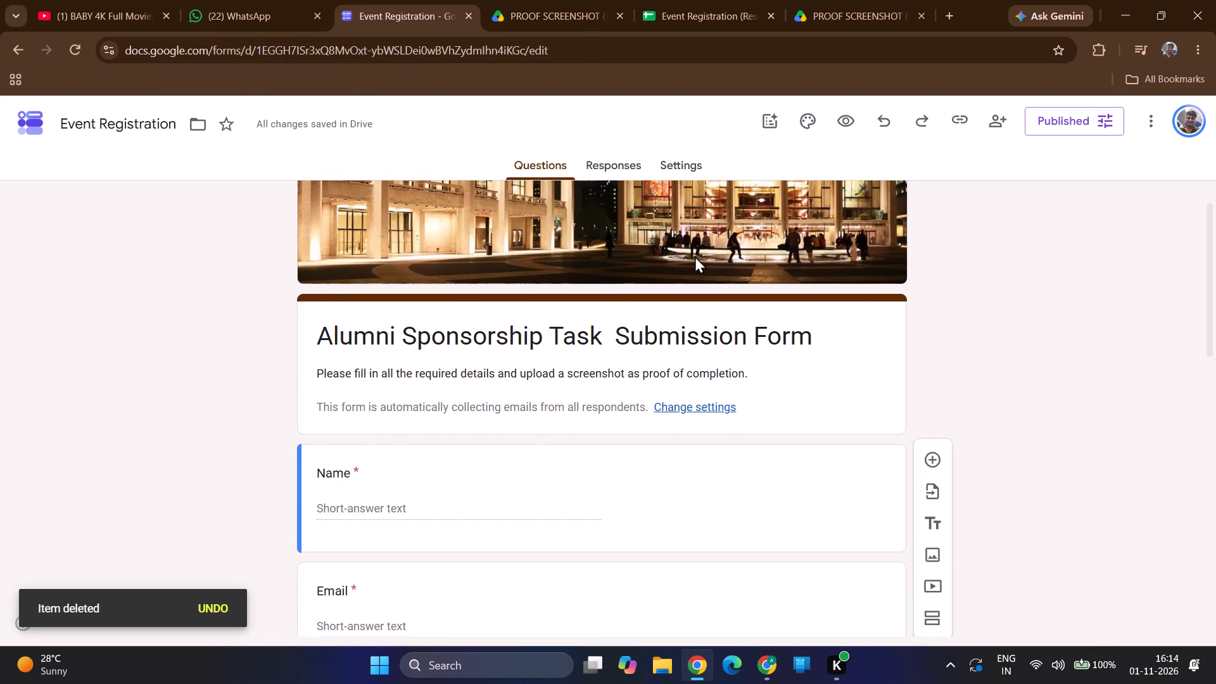
{"action": "scroll", "coordinate": [709, 274], "scroll_direction": "up", "scroll_amount": 3}
{"action": "left_click", "coordinate": [519, 0]}
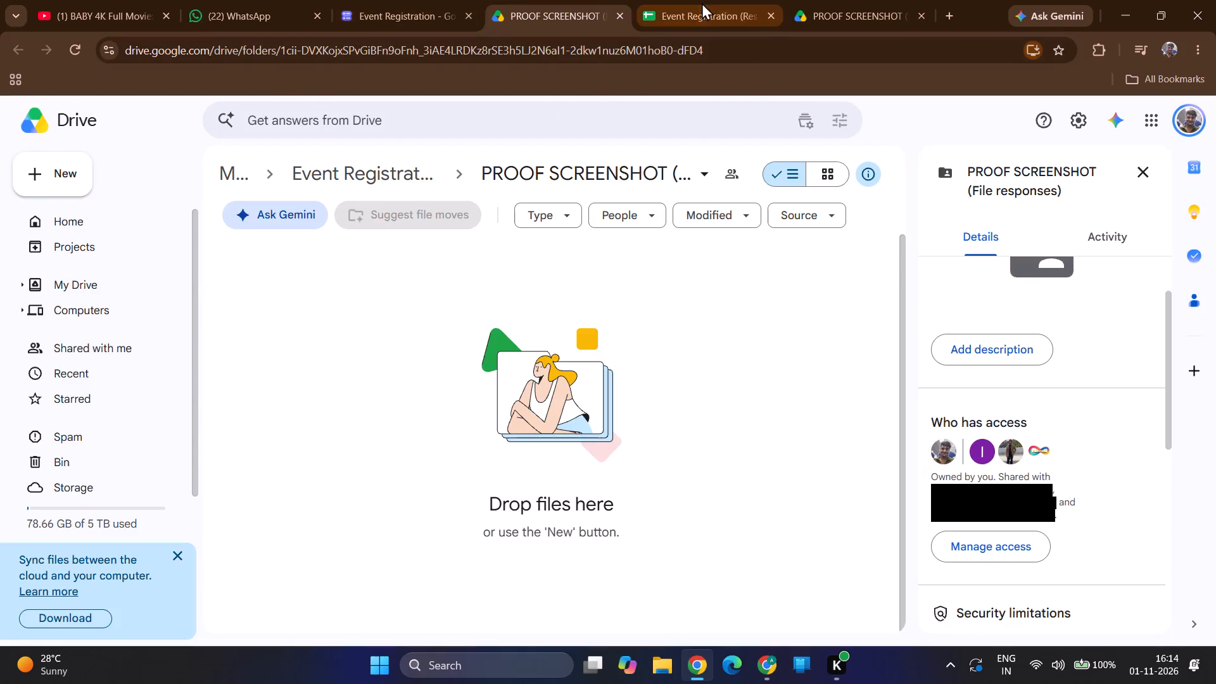
Check the column headers in the Event Registration (Responses) spreadsheet, from Timestamp through PROOF SCREENSHOT.
{"action": "left_click", "coordinate": [699, 0]}
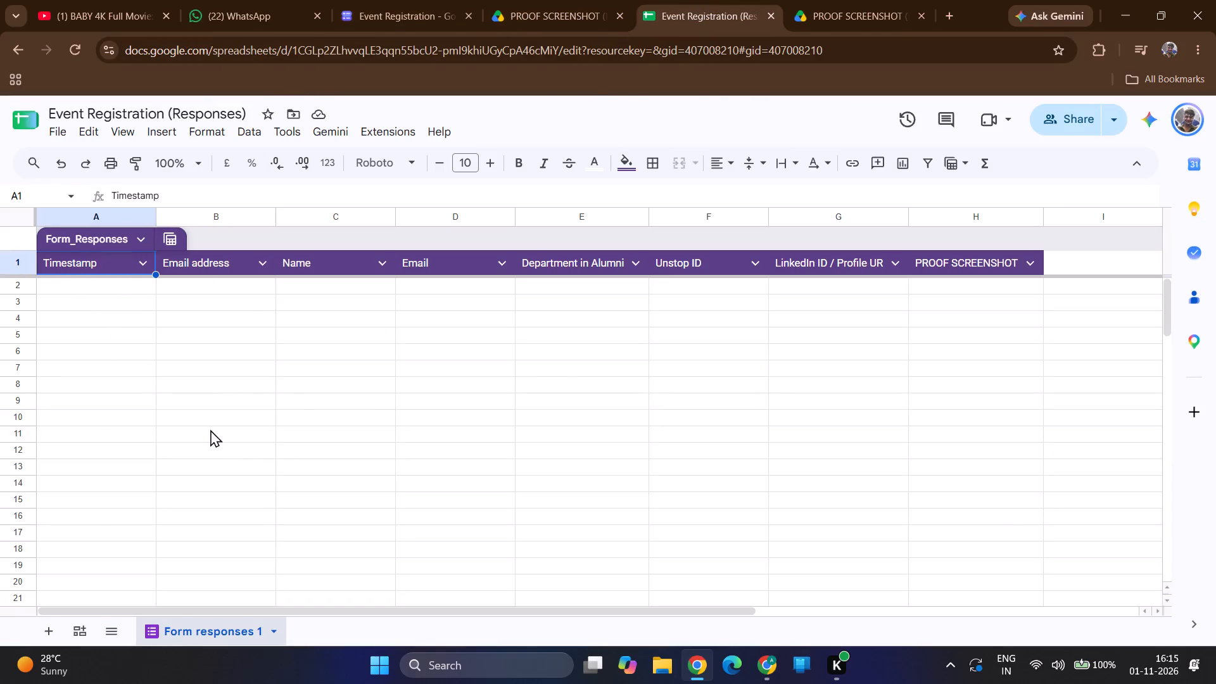
{"action": "left_click", "coordinate": [129, 250]}
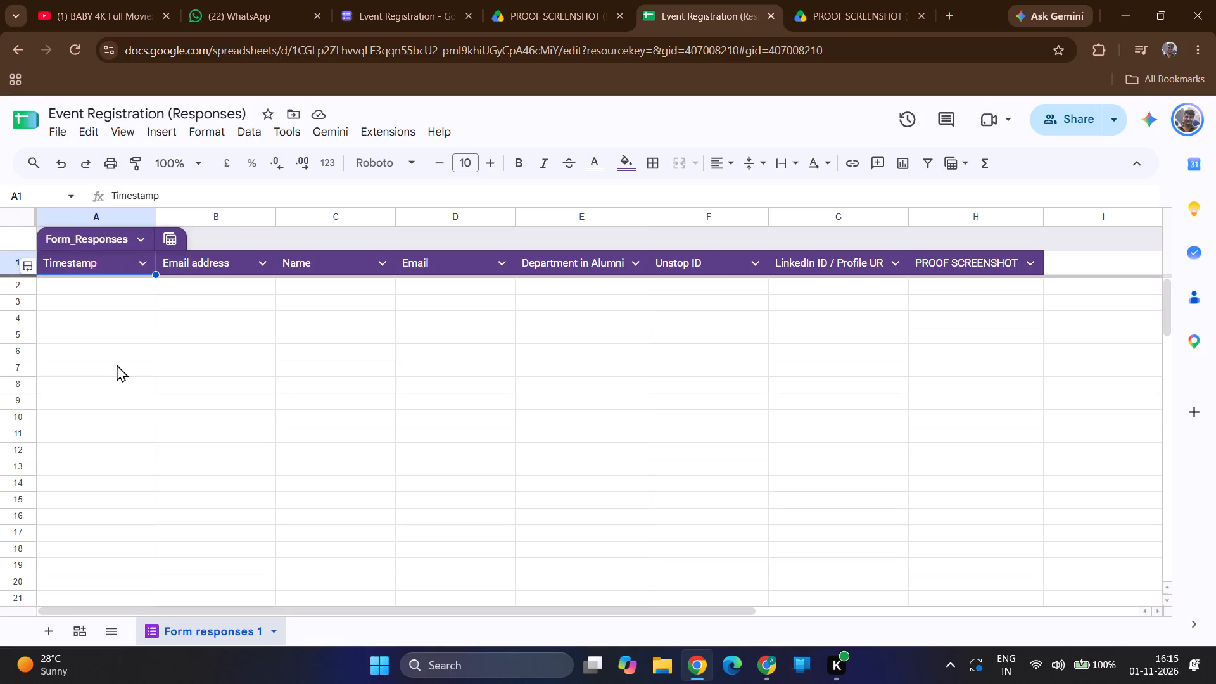
{"action": "left_click", "coordinate": [992, 263]}
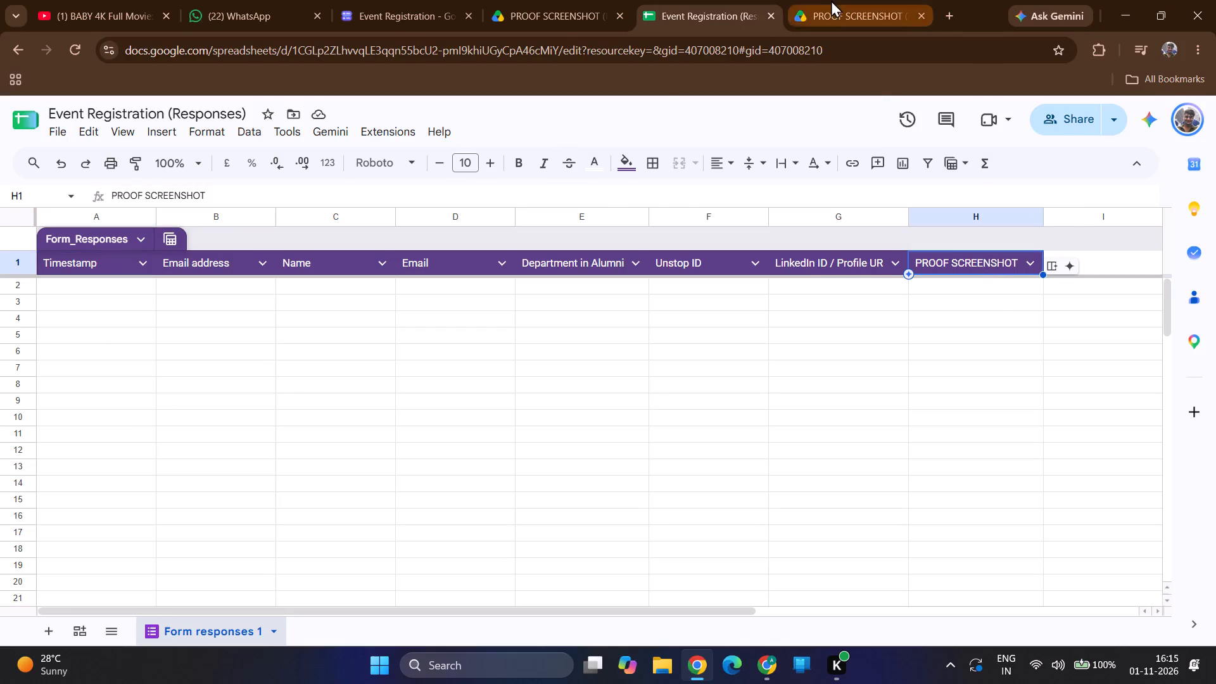
Close both PROOF SCREENSHOT Drive folder pages and the Event Registration (Responses) spreadsheet, returning to the Event Registration form editor.
{"action": "left_click", "coordinate": [831, 0]}
{"action": "left_click", "coordinate": [594, 0]}
{"action": "left_click", "coordinate": [784, 15]}
{"action": "left_click", "coordinate": [896, 0]}
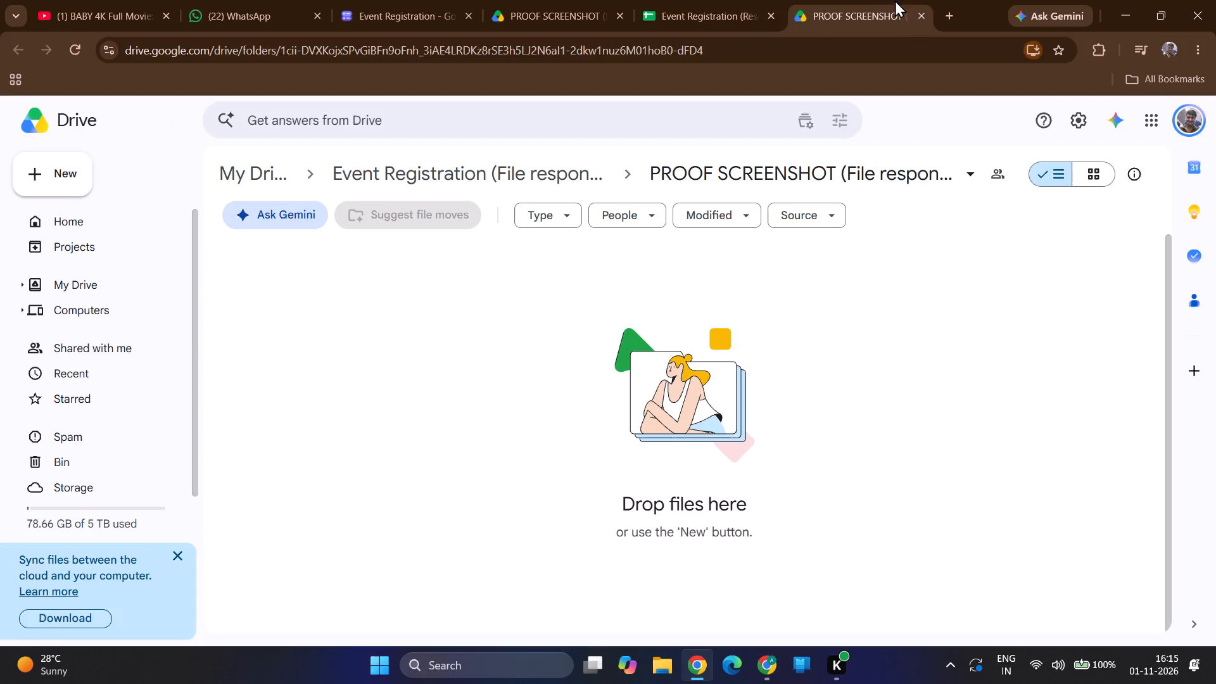
{"action": "left_click", "coordinate": [920, 20]}
{"action": "left_click", "coordinate": [923, 17]}
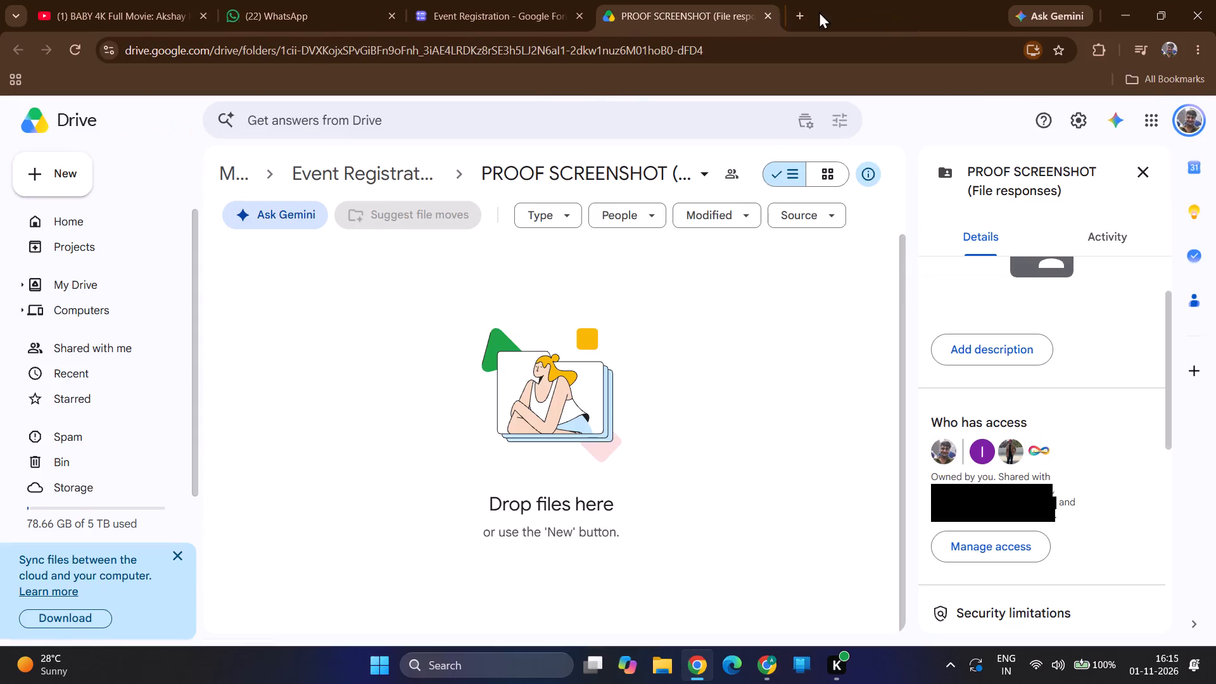
{"action": "left_click", "coordinate": [761, 14]}
{"action": "left_click", "coordinate": [773, 15]}
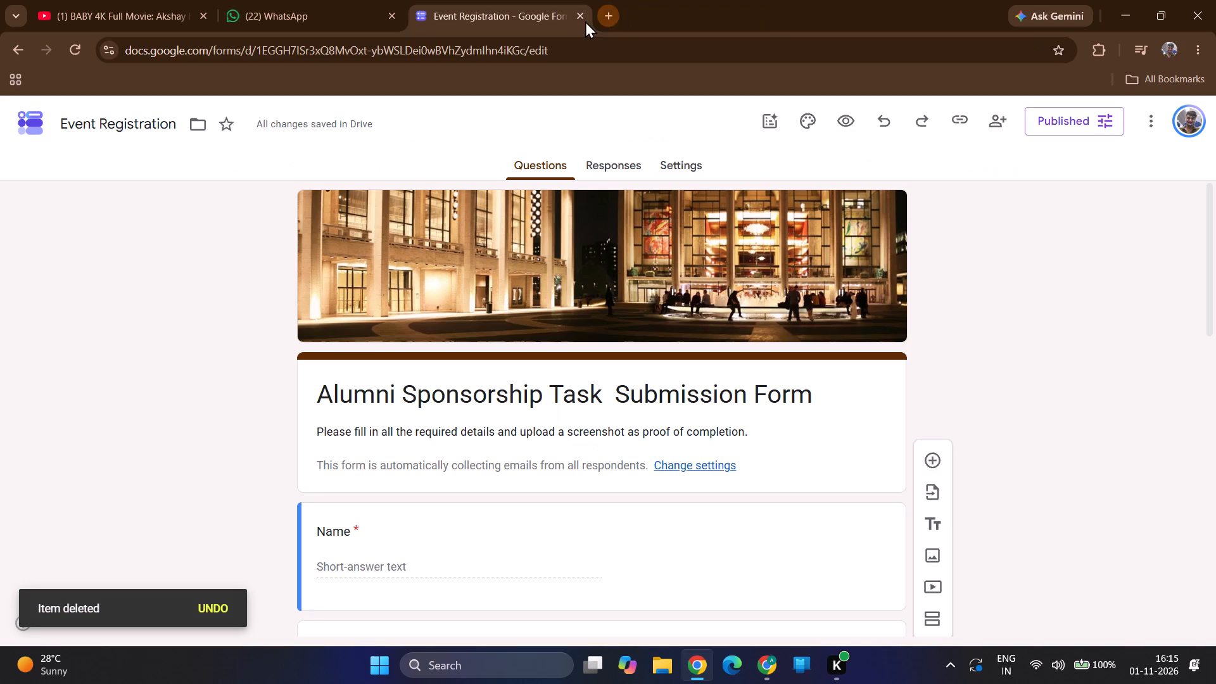